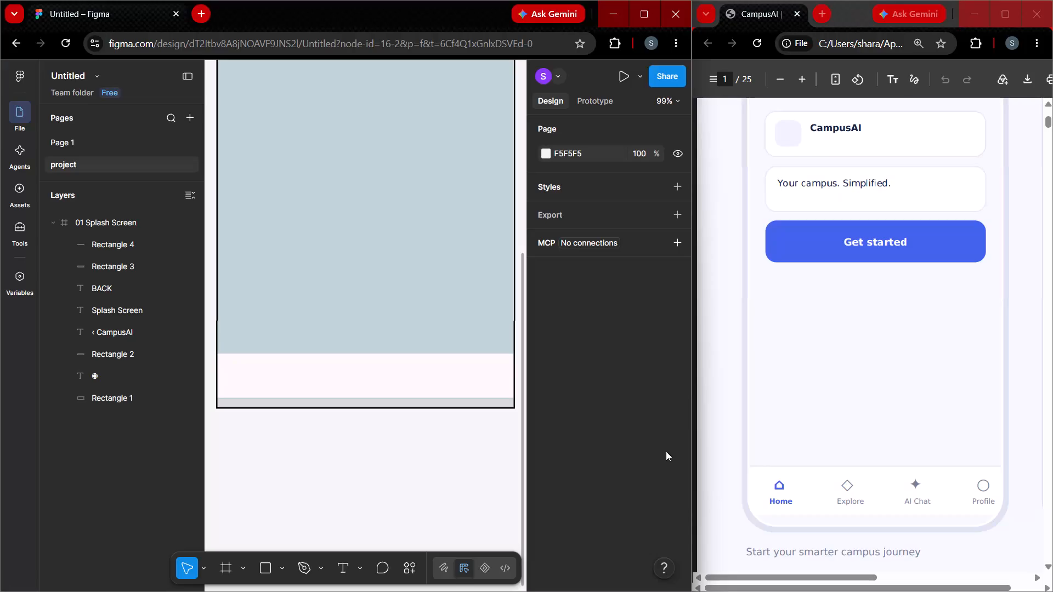
# Examine the 01 Splash Screen mockup in the CampusAI reference PDF alongside the 01 Splash Screen frame in the design.
pyautogui.scroll(2, 955, 404)
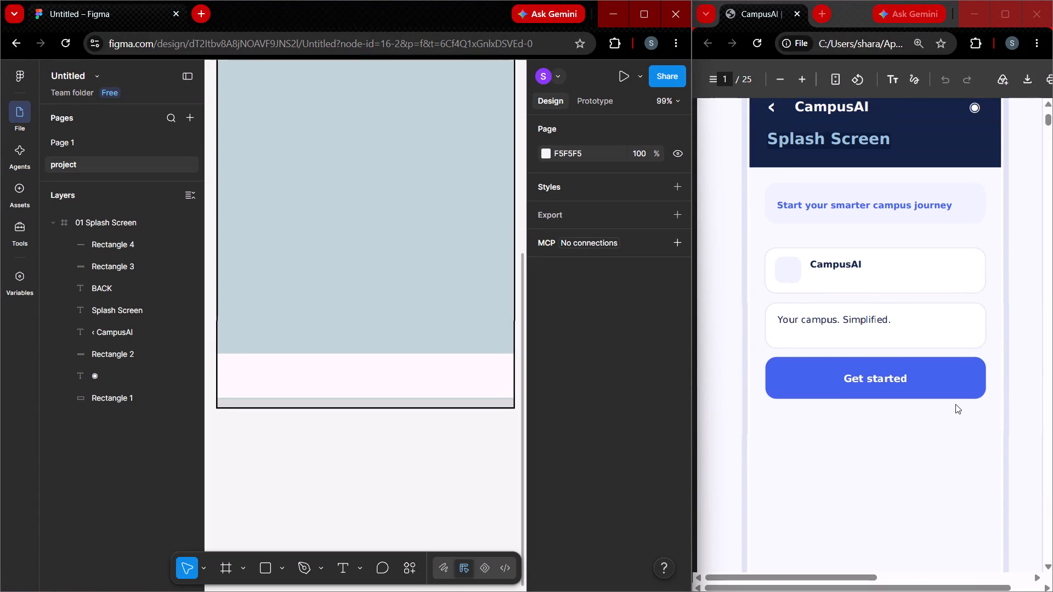
pyautogui.hotkey('ctrl', '-')
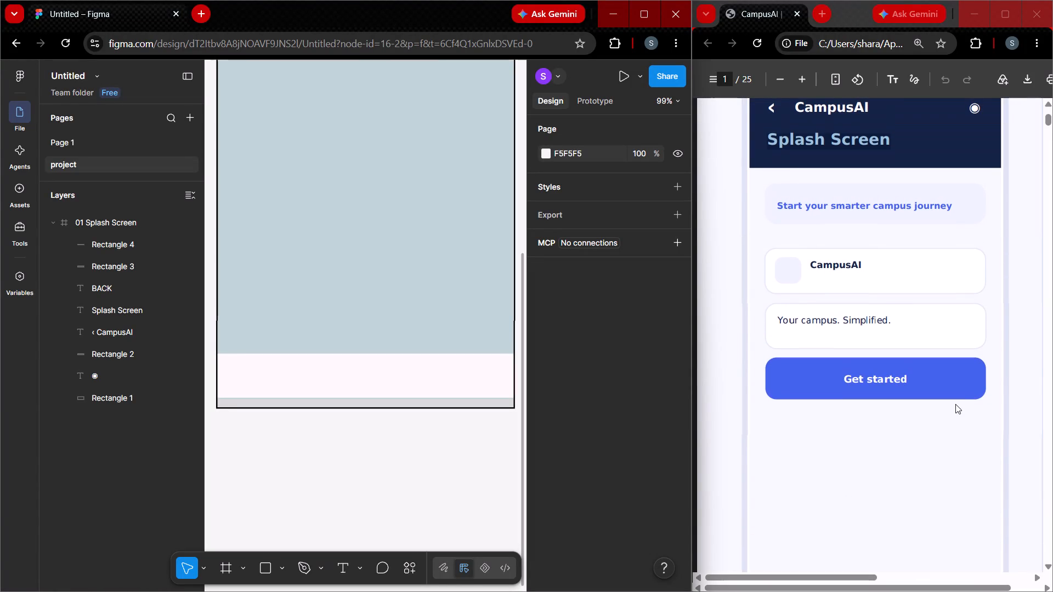
pyautogui.hotkey('ctrl', '-')
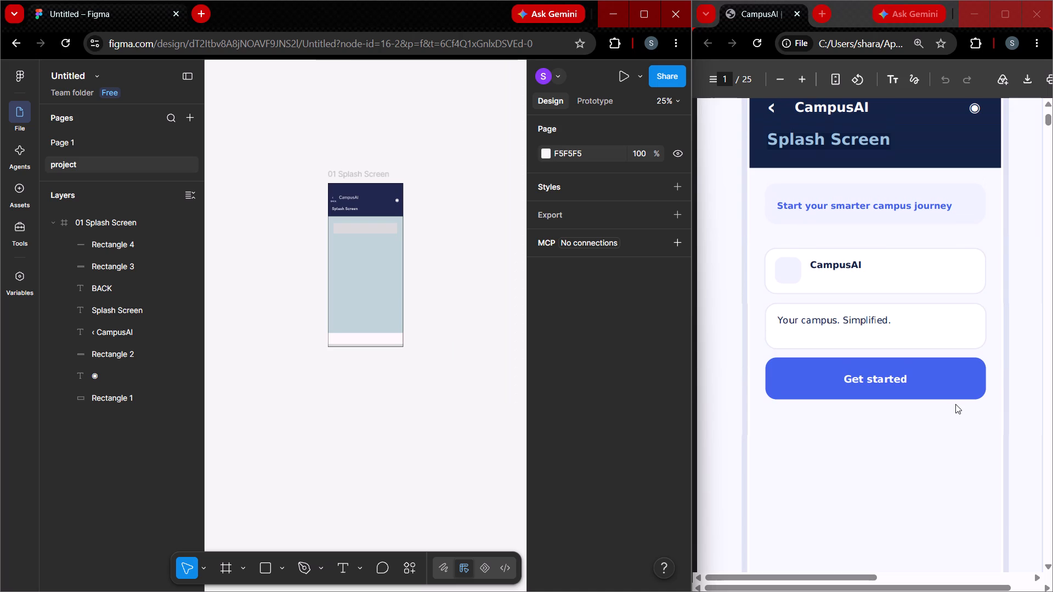
pyautogui.click(972, 187)
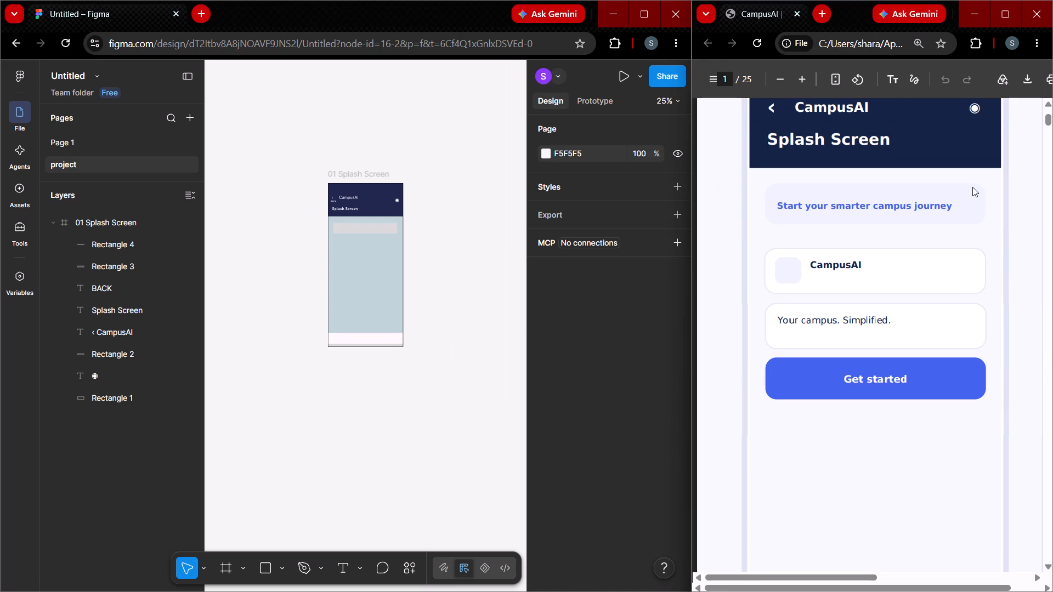
pyautogui.hotkey('ctrl', '-')
pyautogui.hotkey('ctrl', '-')
pyautogui.hotkey('ctrl', '-')
pyautogui.hotkey('ctrl', '-')
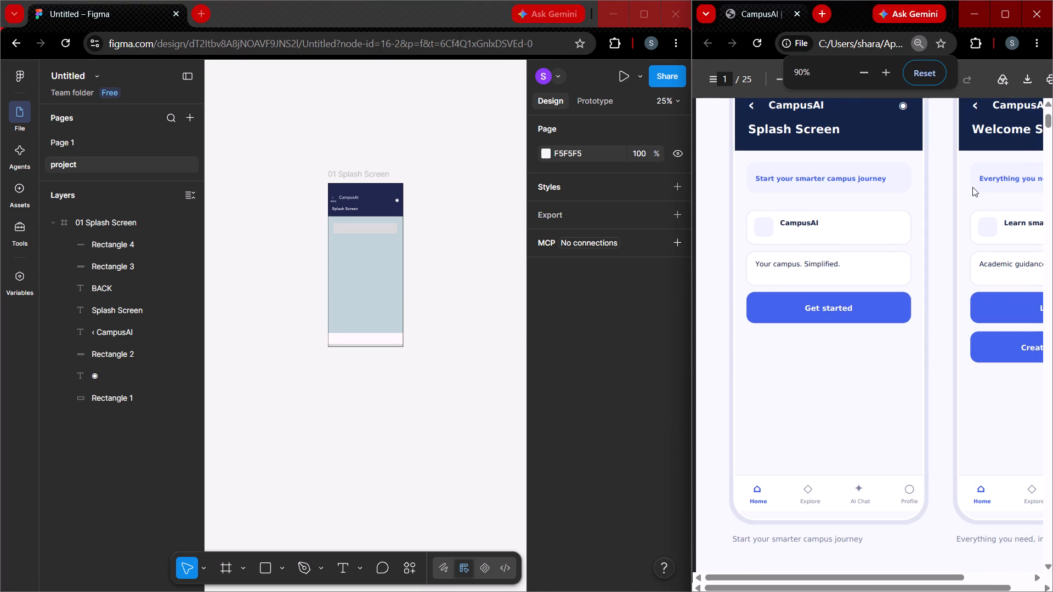
pyautogui.scroll(1, 972, 187)
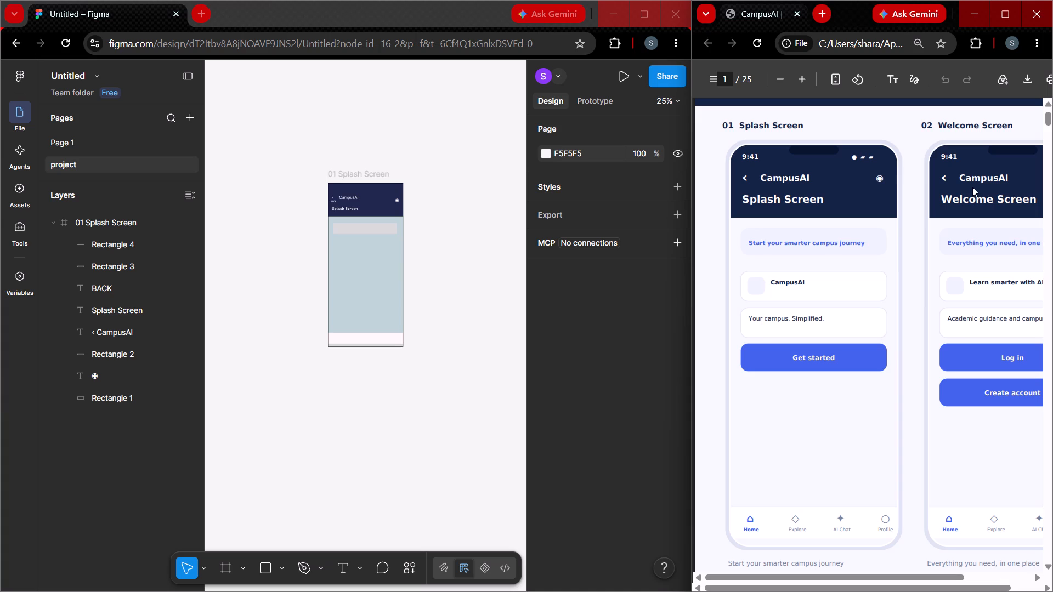
pyautogui.scroll(-7, 972, 187)
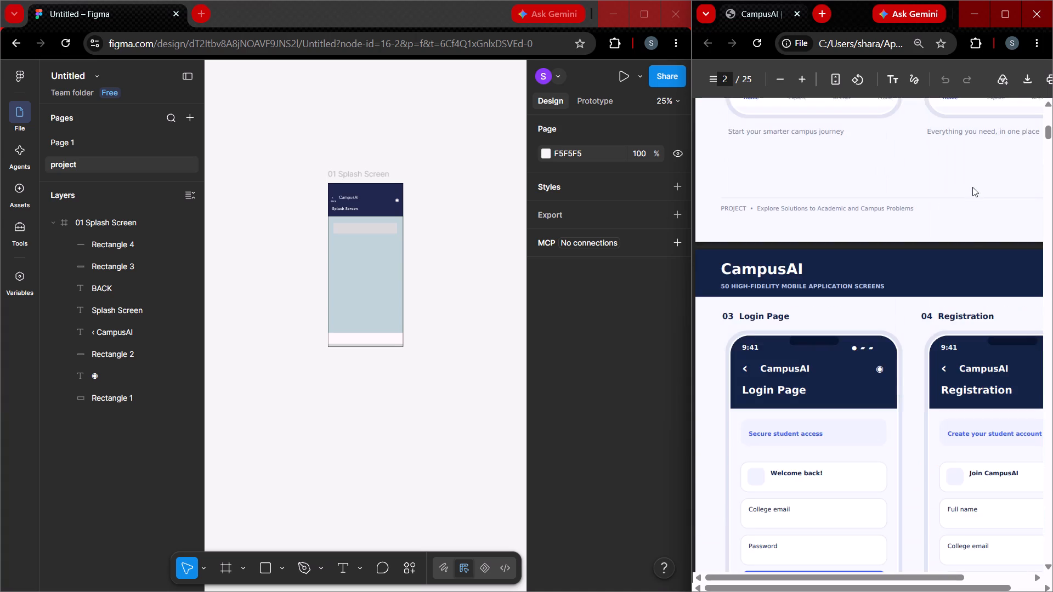
pyautogui.scroll(8, 972, 187)
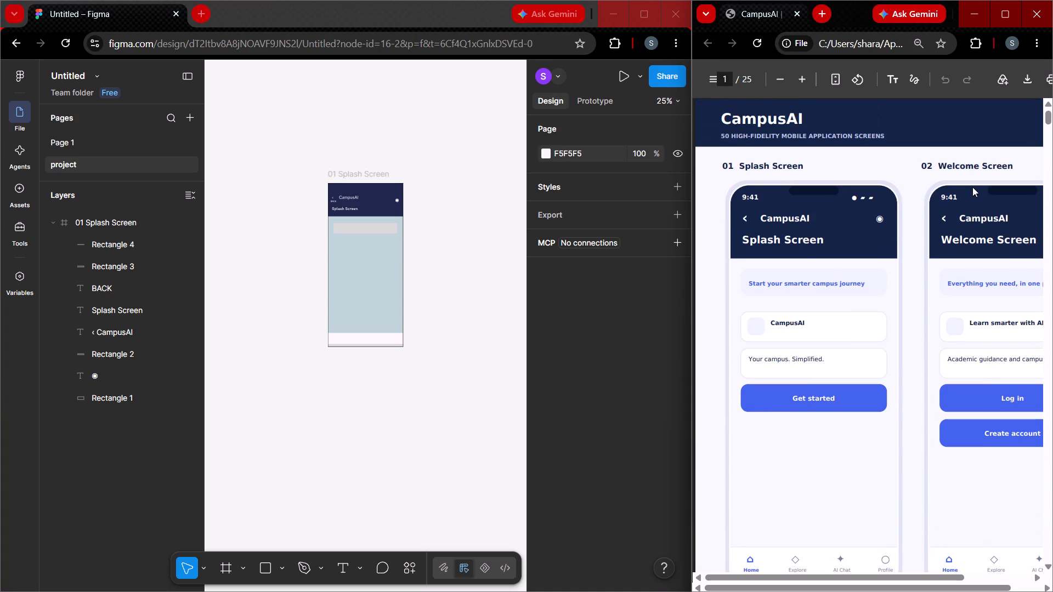
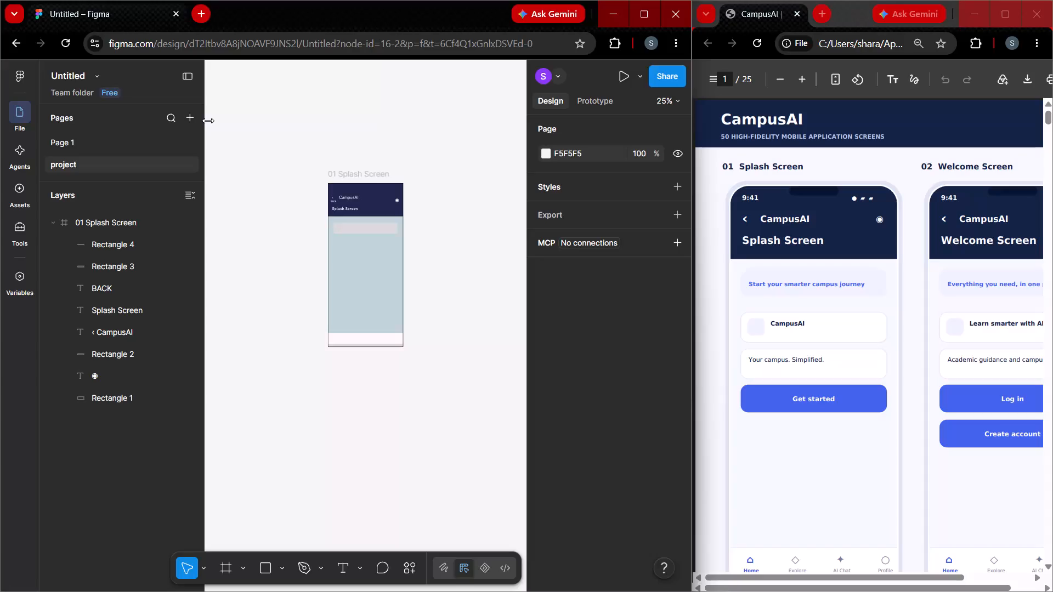
# Examine the 01 Splash Screen frame in the design from its header to its bottom bar.
pyautogui.hotkey('ctrl', '+')
pyautogui.hotkey('ctrl', '+')
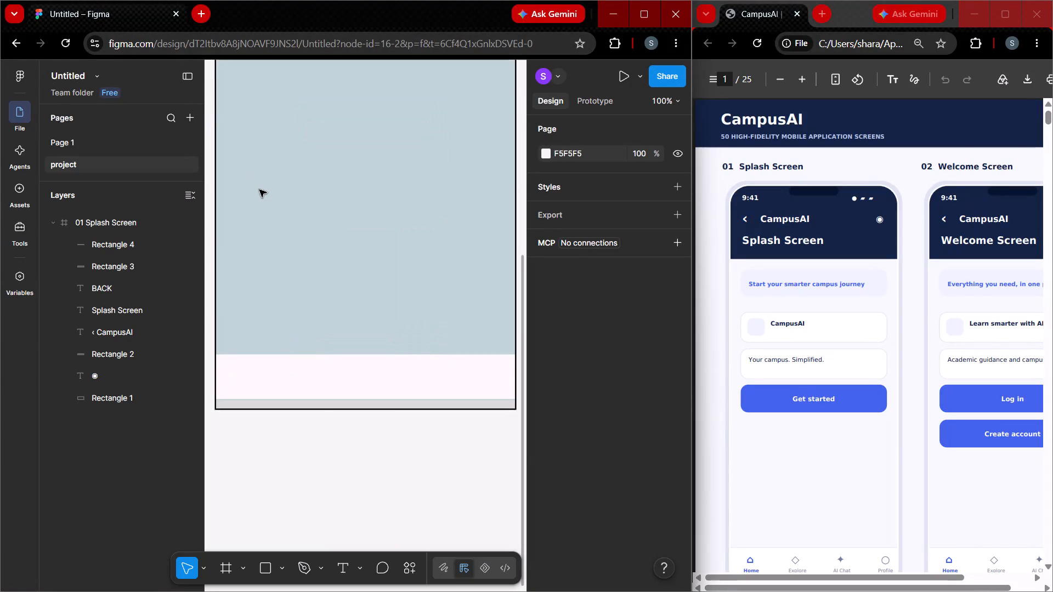
pyautogui.scroll(2, 259, 190)
pyautogui.scroll(3, 320, 243)
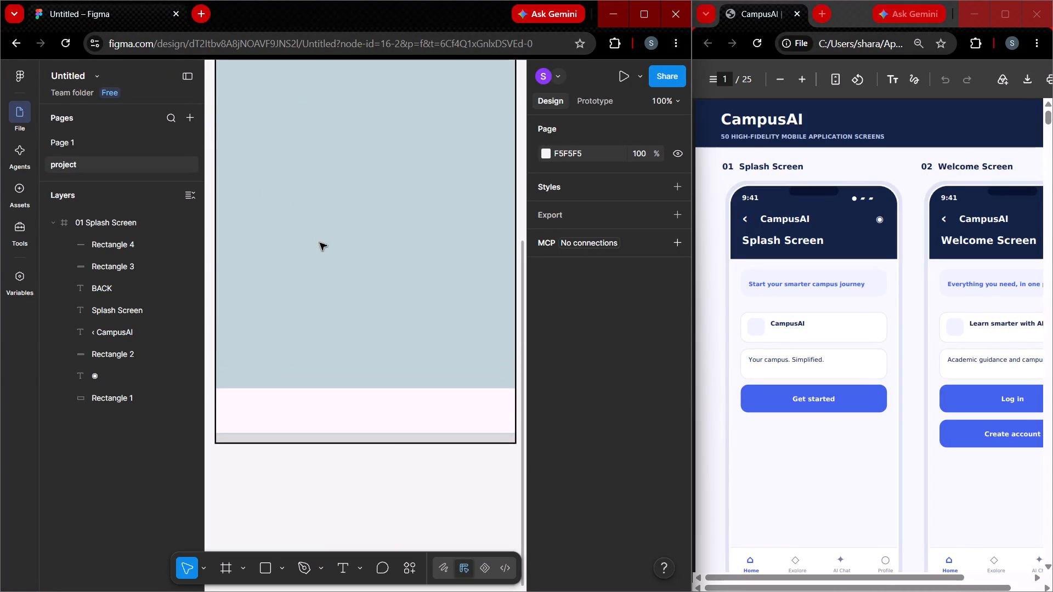
pyautogui.scroll(12, 320, 243)
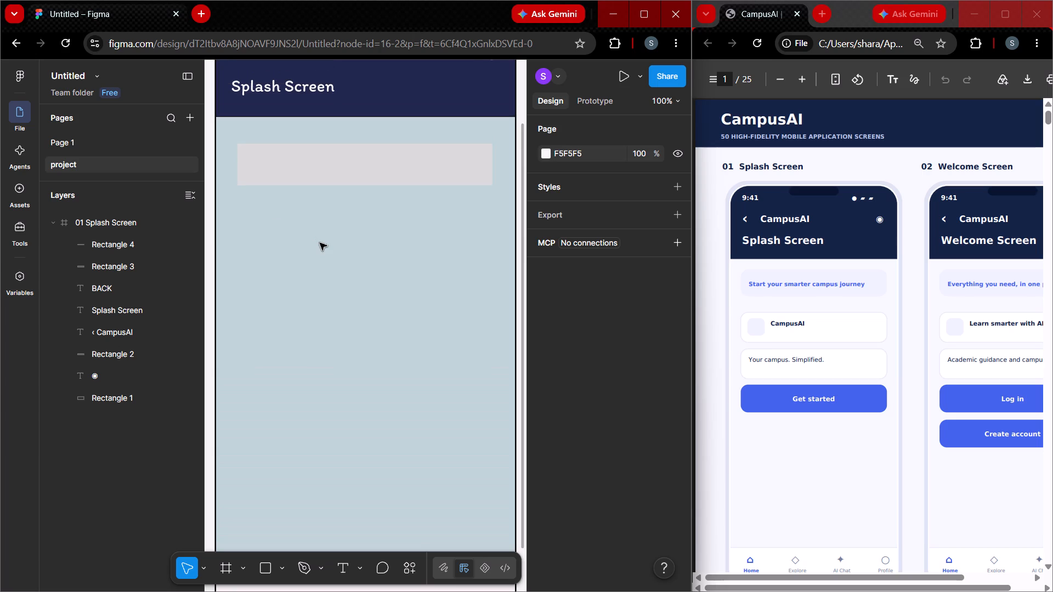
pyautogui.scroll(2, 320, 243)
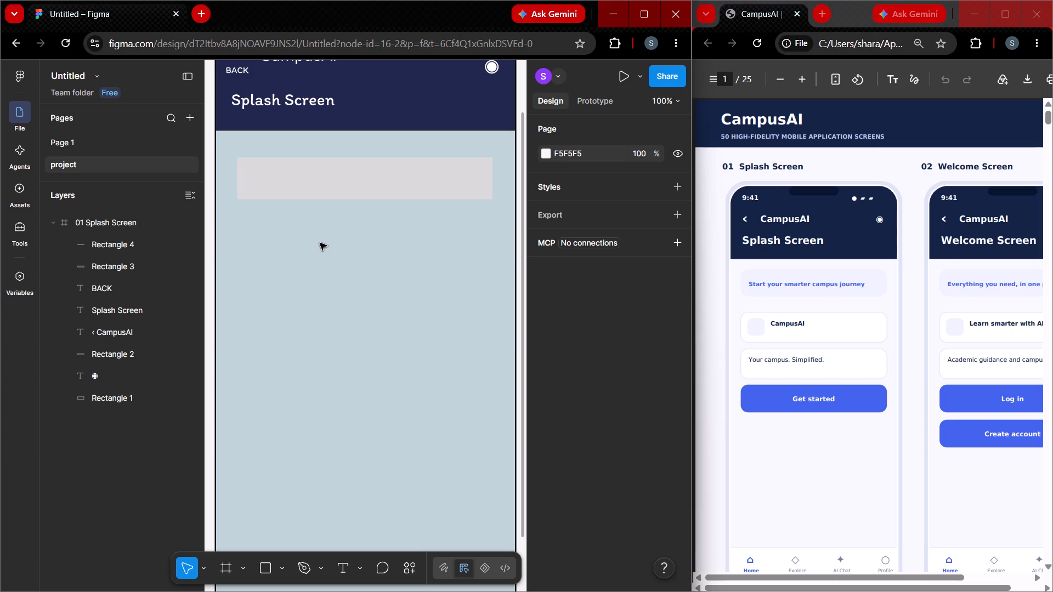
pyautogui.scroll(1, 320, 243)
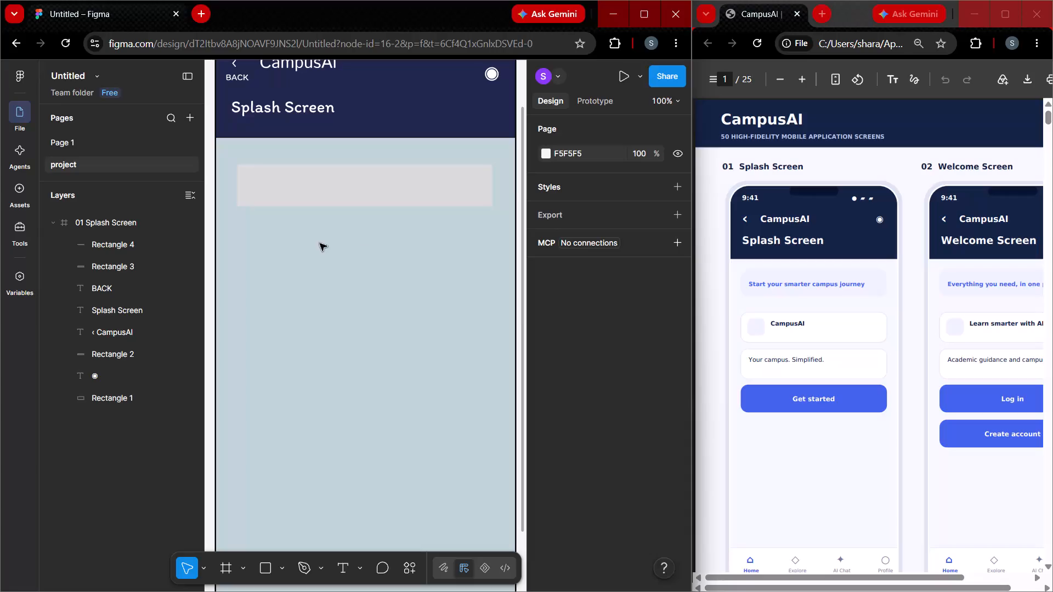
pyautogui.scroll(-3, 605, 329)
pyautogui.scroll(1, 812, 378)
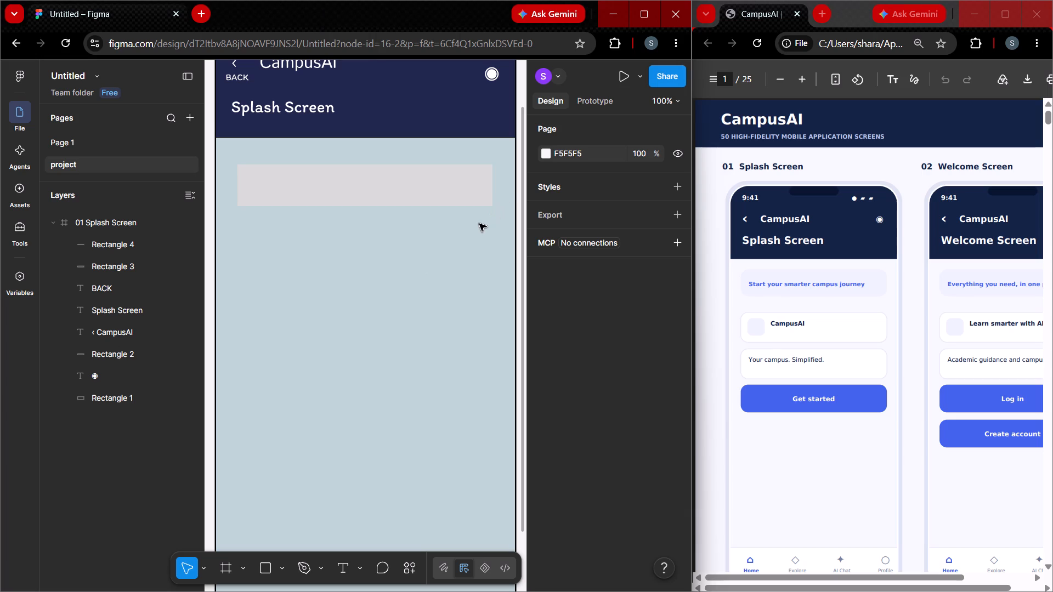
pyautogui.scroll(-13, 474, 228)
pyautogui.scroll(-1, 869, 442)
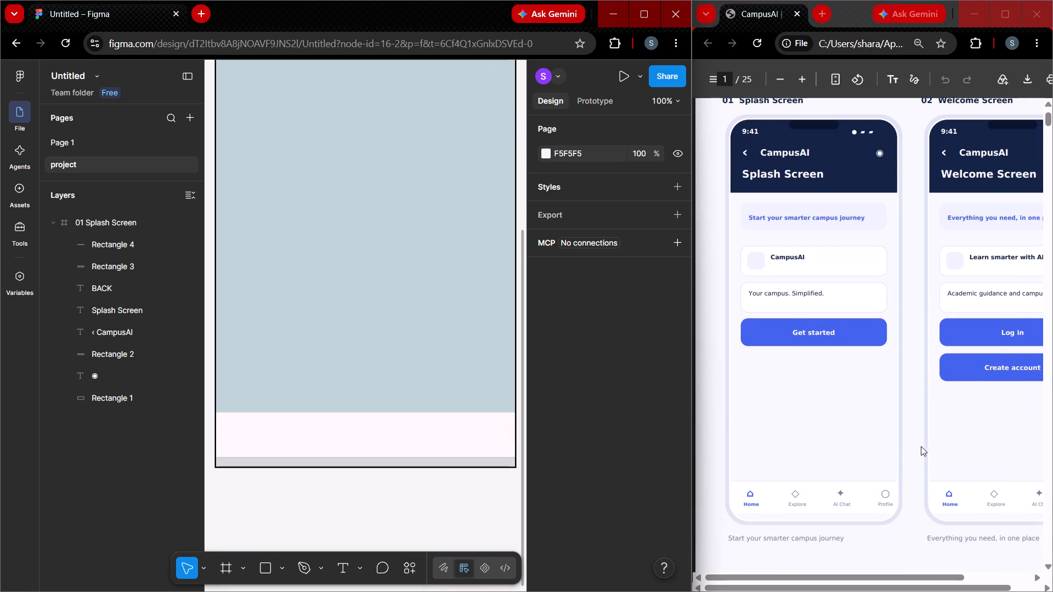
# Examine the Splash Screen mockup's cards, button and bottom navigation bar in the reference PDF.
pyautogui.keyDown('ctrl'); pyautogui.scroll(-3, 886, 424); pyautogui.keyUp('ctrl')
pyautogui.keyDown('ctrl'); pyautogui.scroll(4, 885, 424); pyautogui.keyUp('ctrl')
pyautogui.keyDown('ctrl'); pyautogui.scroll(3, 813, 370); pyautogui.keyUp('ctrl')
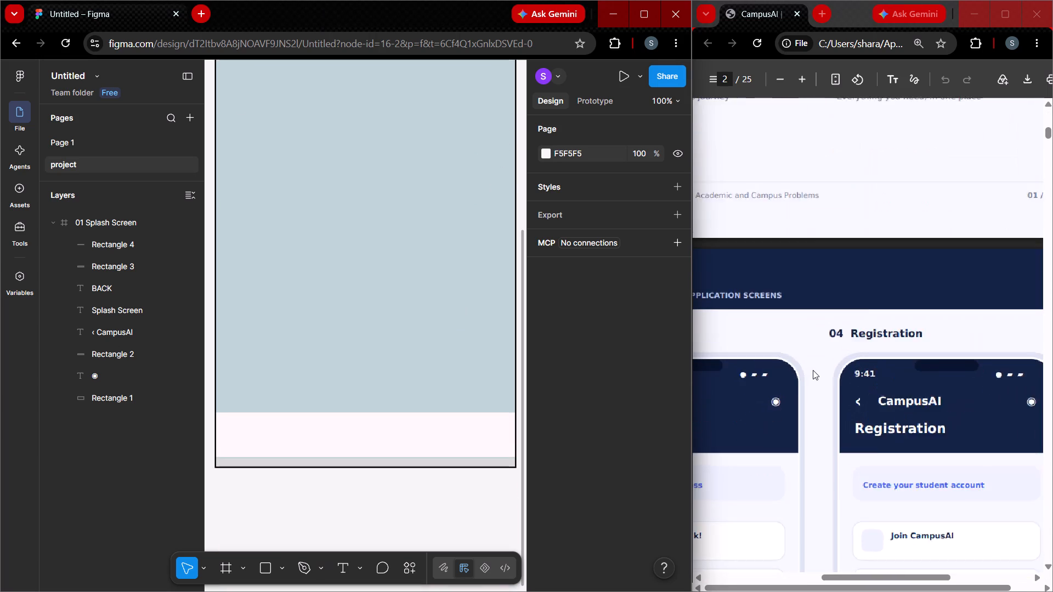
pyautogui.moveTo(736, 339); pyautogui.dragTo(723, 212, button='middle')
pyautogui.moveTo(768, 331); pyautogui.dragTo(772, 331)
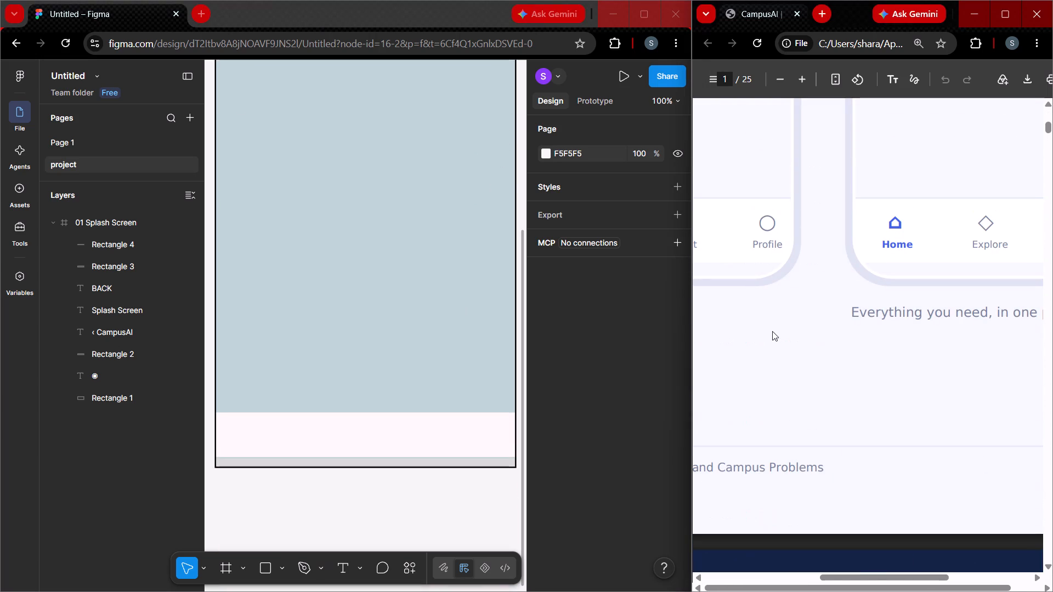
pyautogui.moveTo(772, 331); pyautogui.dragTo(891, 330)
pyautogui.scroll(-2, 802, 432)
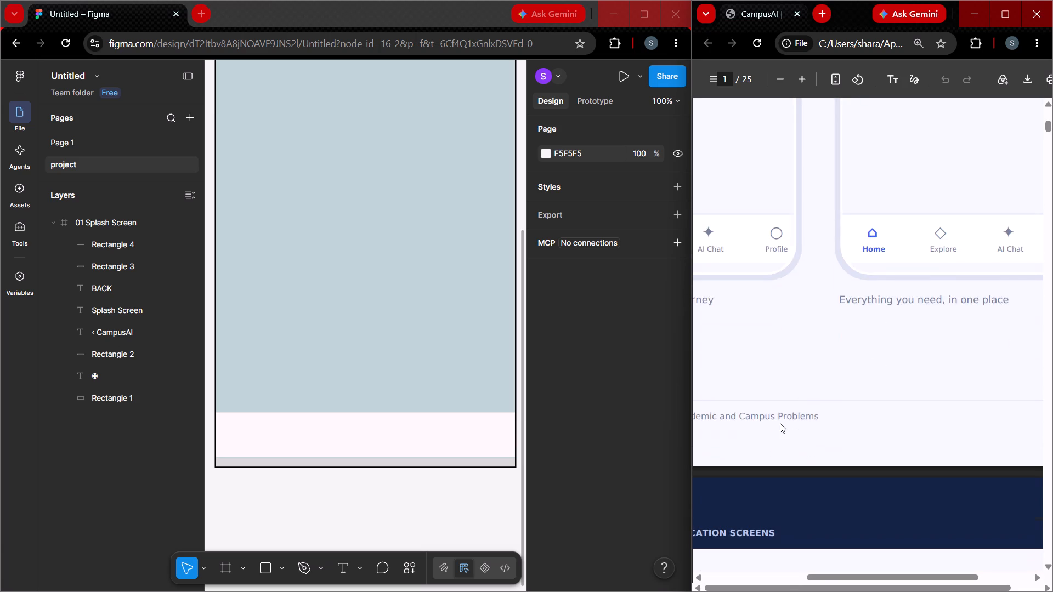
pyautogui.keyDown('ctrl'); pyautogui.scroll(-3, 780, 423); pyautogui.keyUp('ctrl')
pyautogui.scroll(1, 782, 422)
pyautogui.keyDown('ctrl'); pyautogui.scroll(3, 768, 408); pyautogui.keyUp('ctrl')
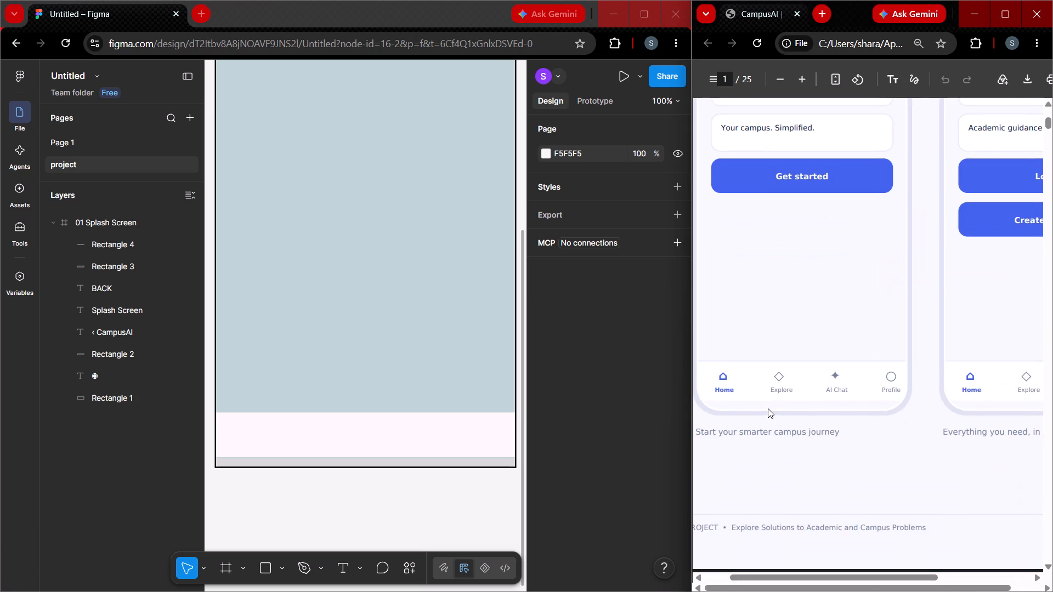
pyautogui.scroll(3, 774, 430)
pyautogui.scroll(-2, 774, 430)
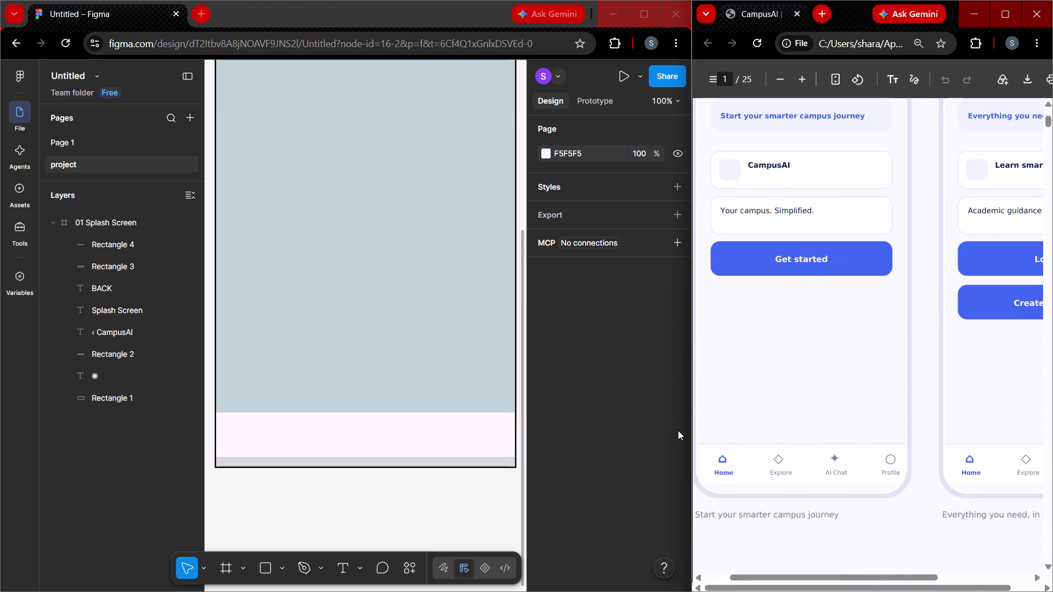
pyautogui.keyDown('ctrl'); pyautogui.scroll(1, 783, 457); pyautogui.keyUp('ctrl')
pyautogui.moveTo(784, 457); pyautogui.dragTo(752, 452, button='middle')
pyautogui.scroll(3, 752, 452)
pyautogui.scroll(-2, 752, 452)
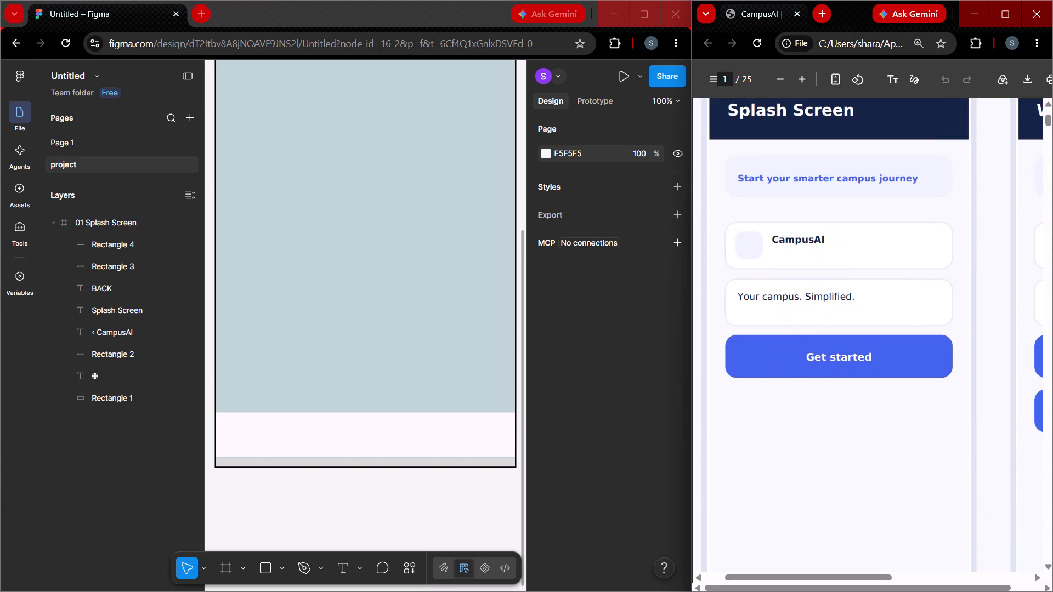
pyautogui.scroll(-1, 752, 452)
pyautogui.scroll(2, 752, 452)
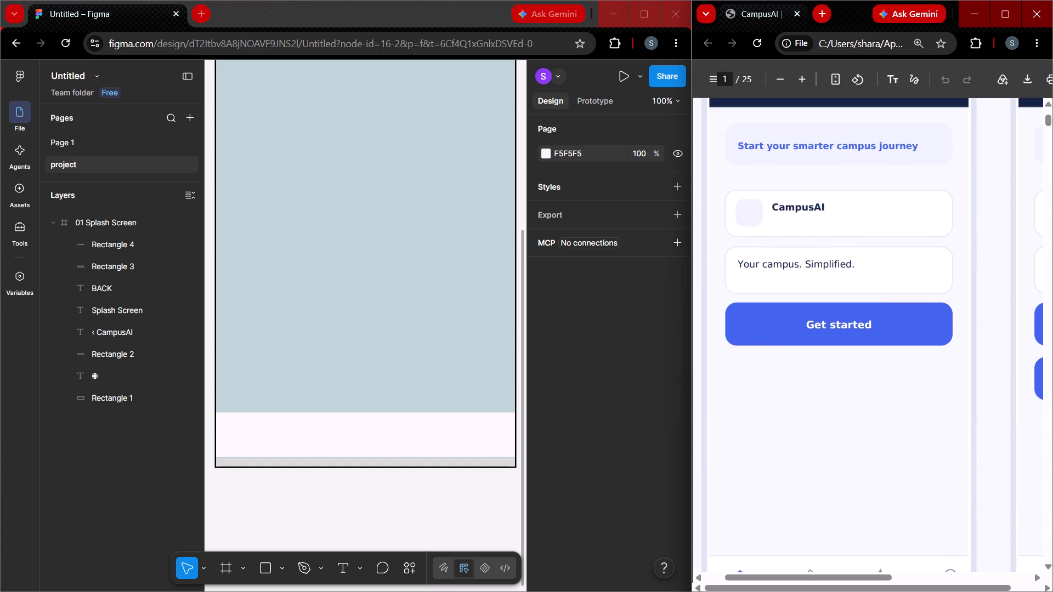
pyautogui.moveTo(752, 452); pyautogui.dragTo(744, 451, button='middle')
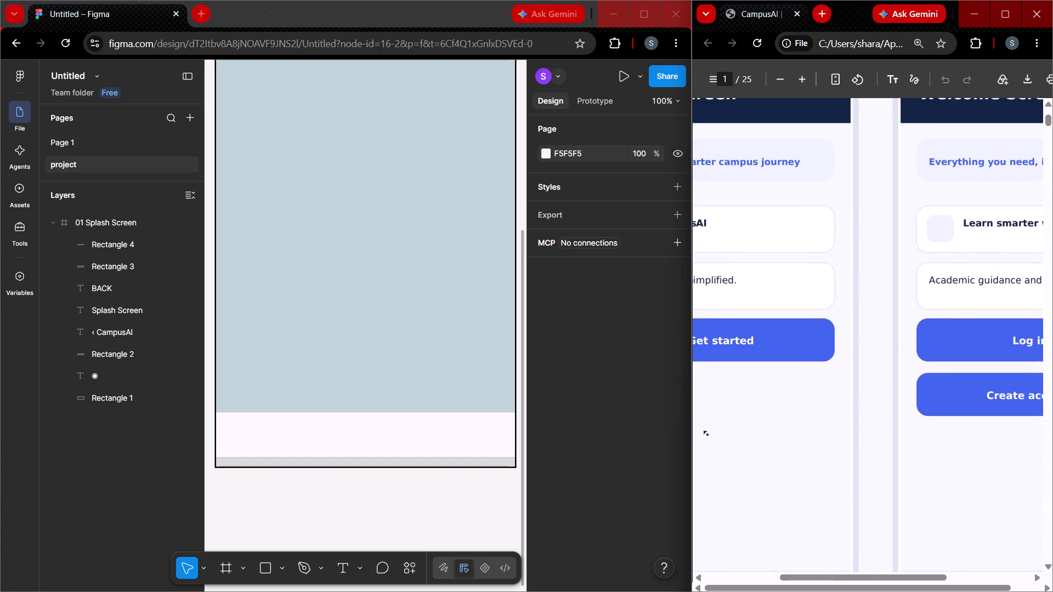
pyautogui.middleClick(704, 435)
pyautogui.scroll(1, 766, 451)
pyautogui.scroll(-3, 766, 451)
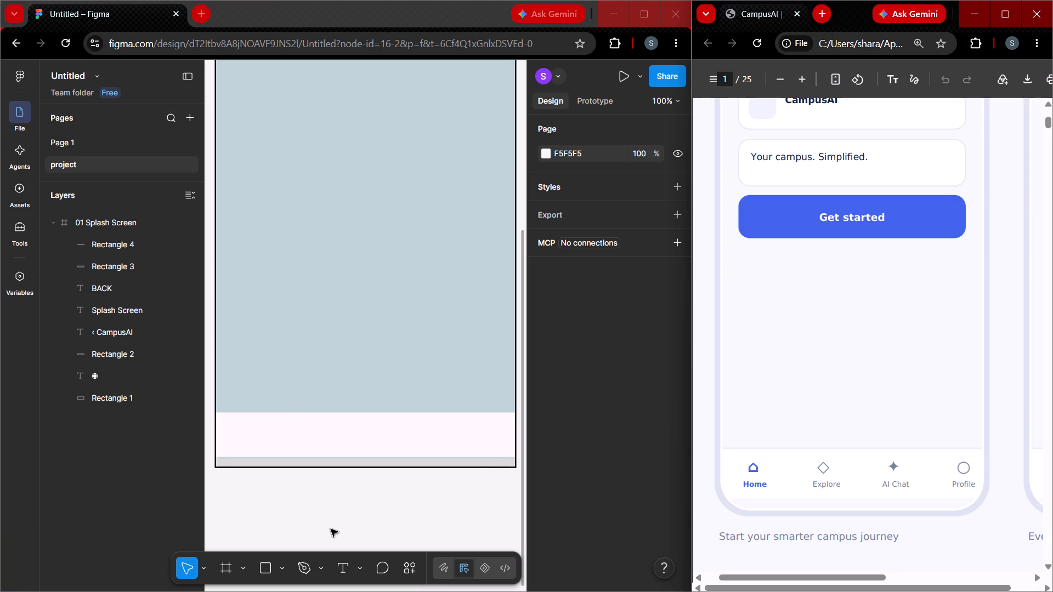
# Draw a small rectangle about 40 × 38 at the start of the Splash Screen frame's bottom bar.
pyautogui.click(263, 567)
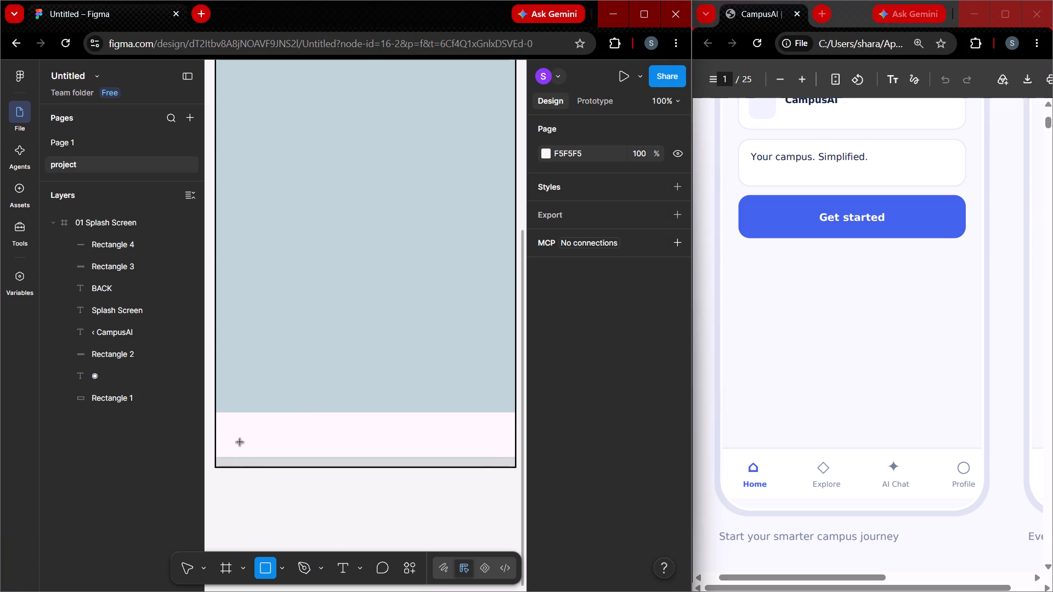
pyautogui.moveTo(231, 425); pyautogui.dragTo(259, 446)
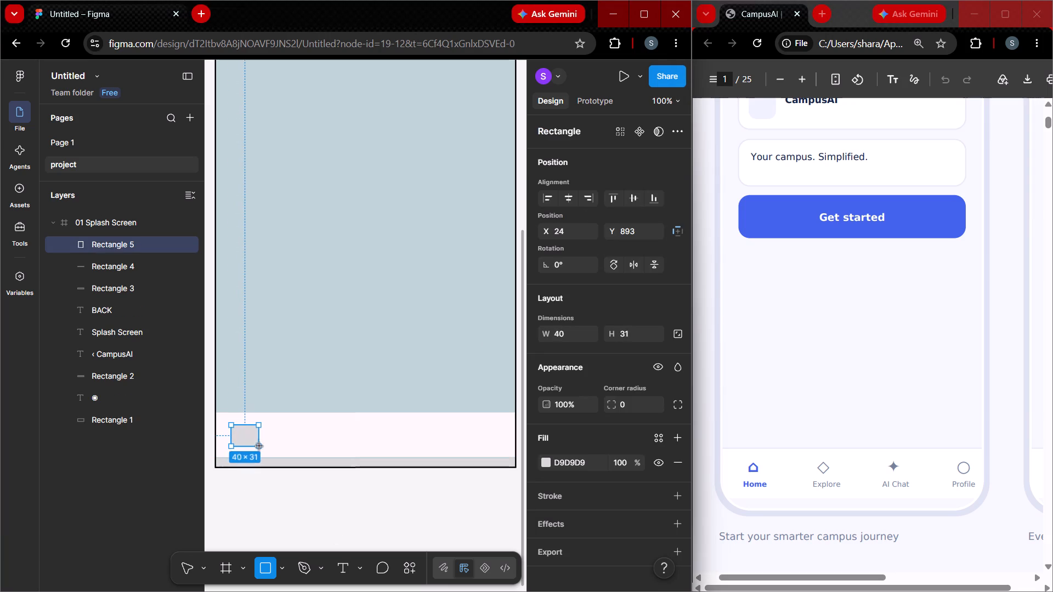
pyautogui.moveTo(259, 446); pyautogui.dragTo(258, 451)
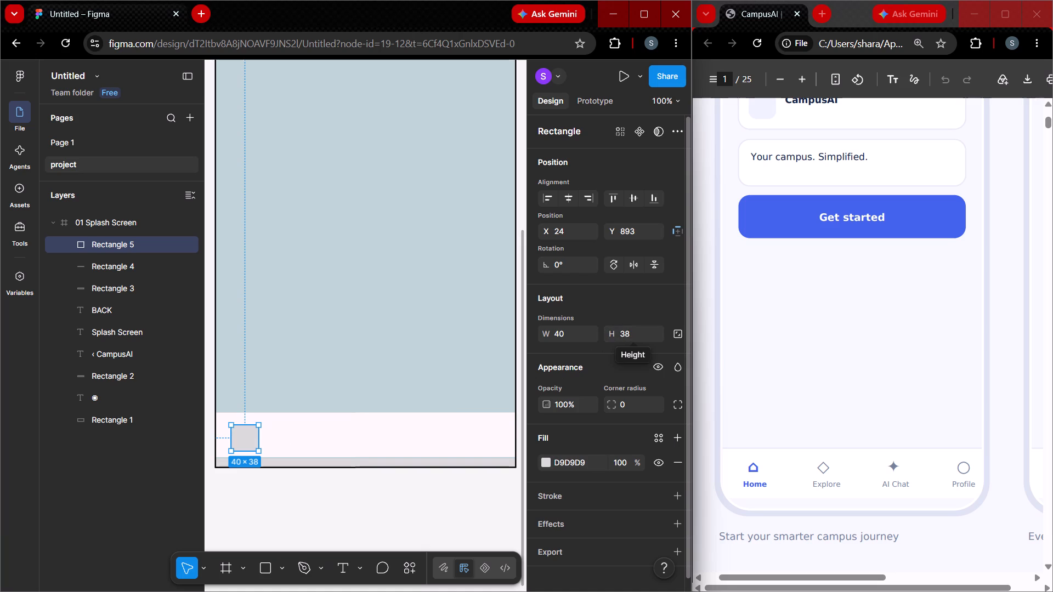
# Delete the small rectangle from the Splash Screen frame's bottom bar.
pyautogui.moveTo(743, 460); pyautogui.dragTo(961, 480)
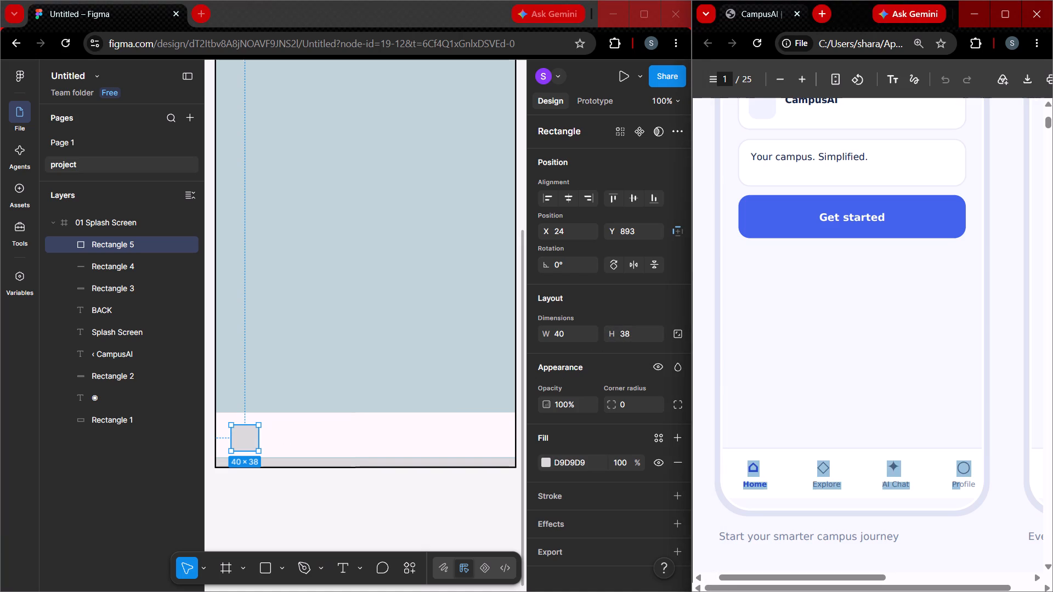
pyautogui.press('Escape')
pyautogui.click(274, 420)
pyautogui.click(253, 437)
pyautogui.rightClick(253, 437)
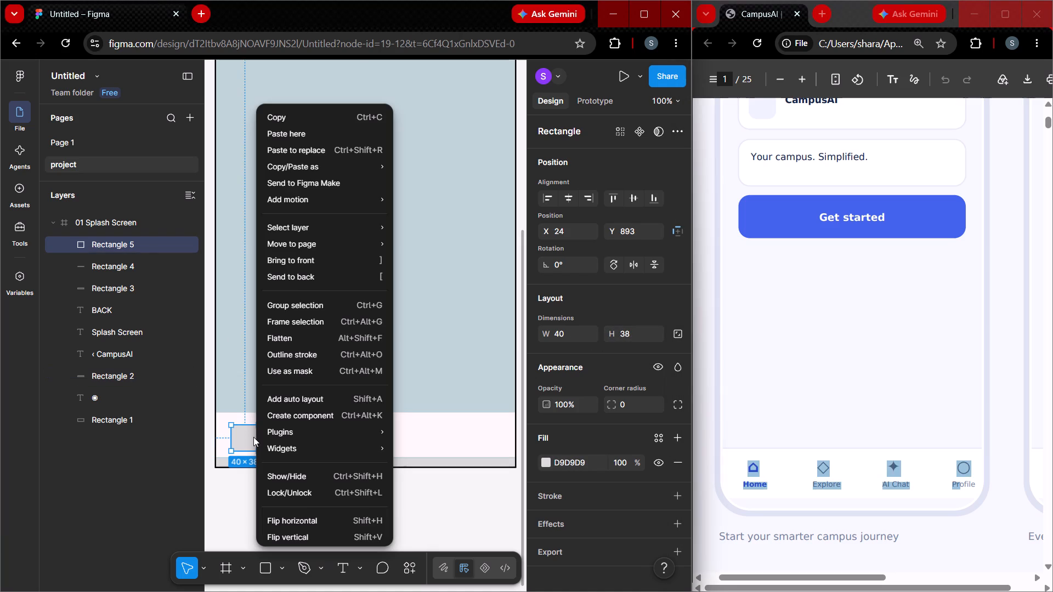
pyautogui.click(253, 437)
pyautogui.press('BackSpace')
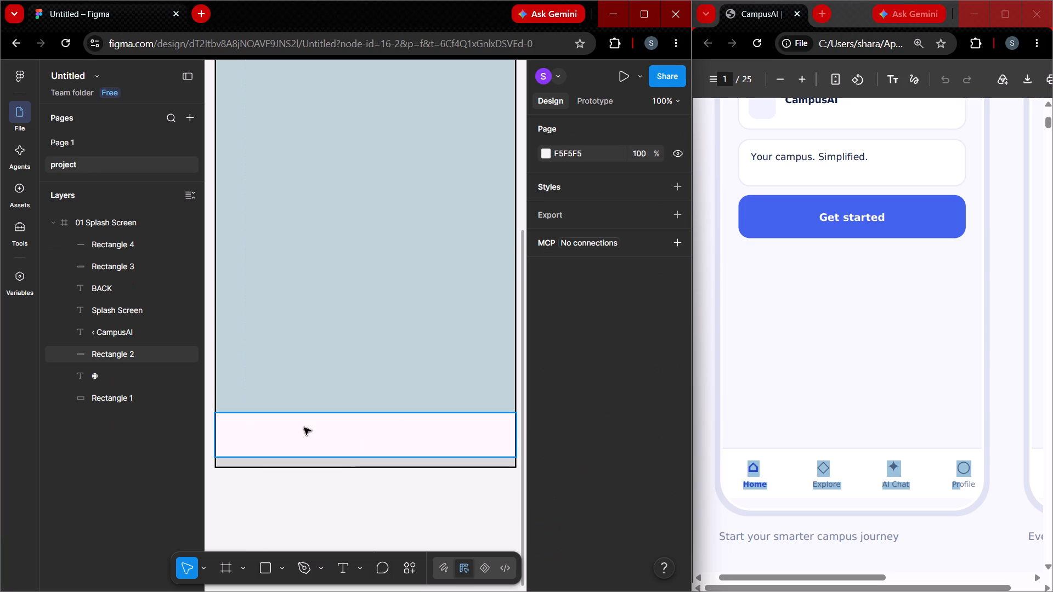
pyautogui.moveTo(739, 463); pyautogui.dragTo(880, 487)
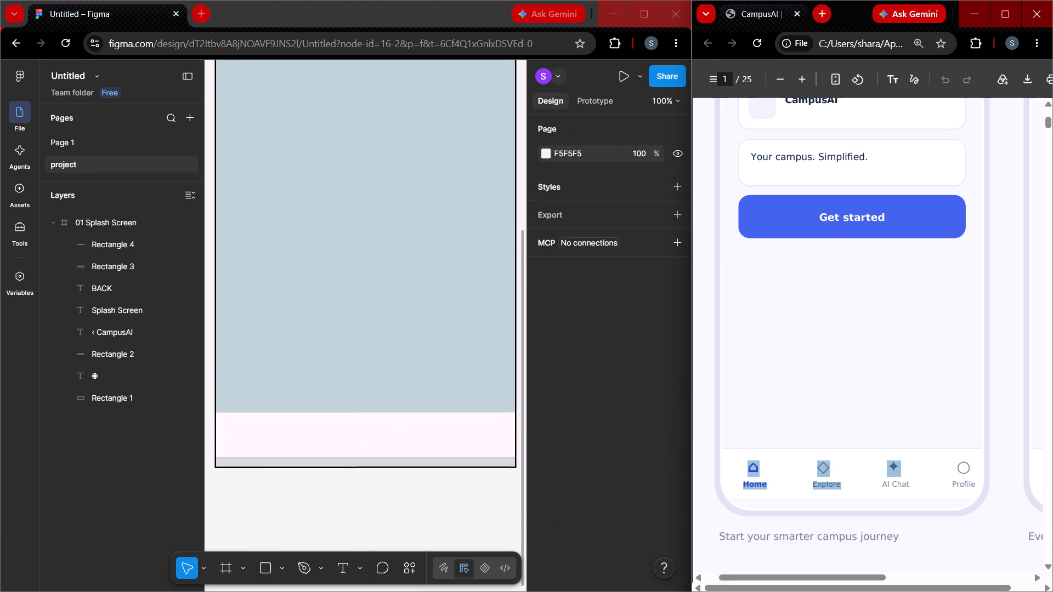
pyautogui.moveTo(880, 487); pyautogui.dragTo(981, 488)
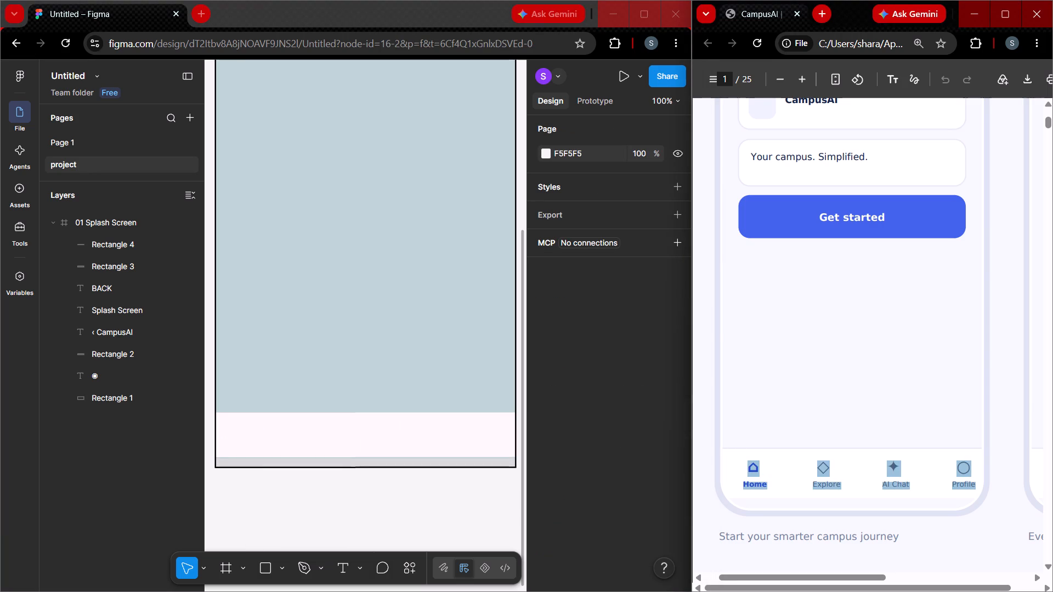
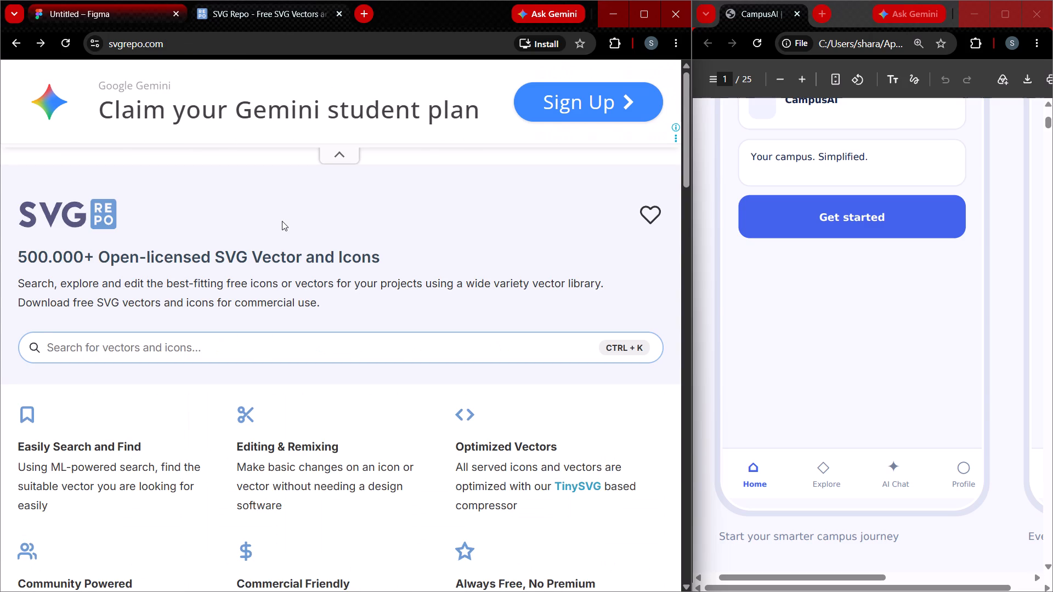
pyautogui.click(282, 221)
pyautogui.click(216, 320)
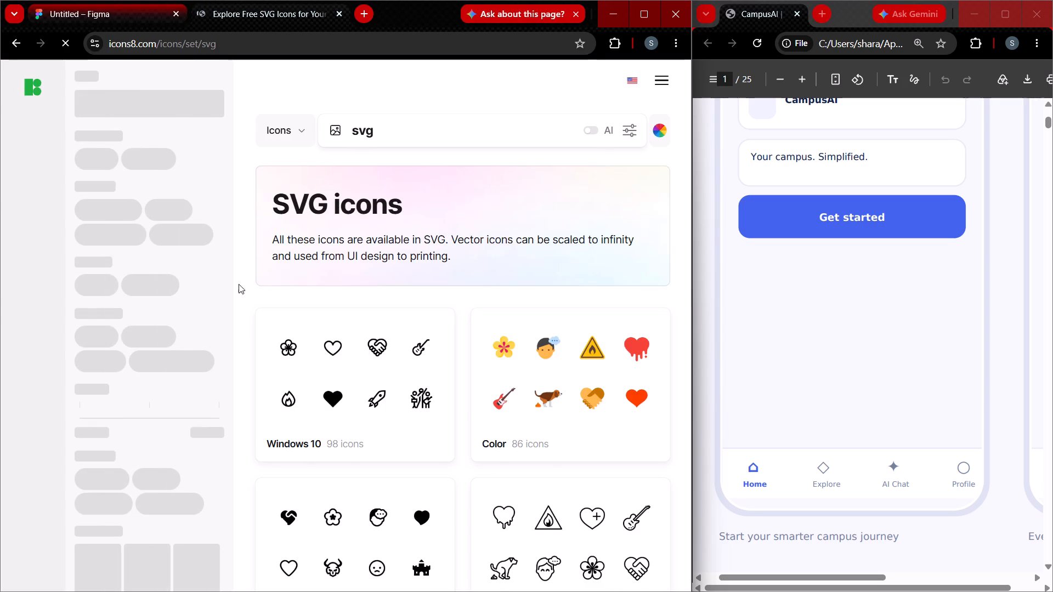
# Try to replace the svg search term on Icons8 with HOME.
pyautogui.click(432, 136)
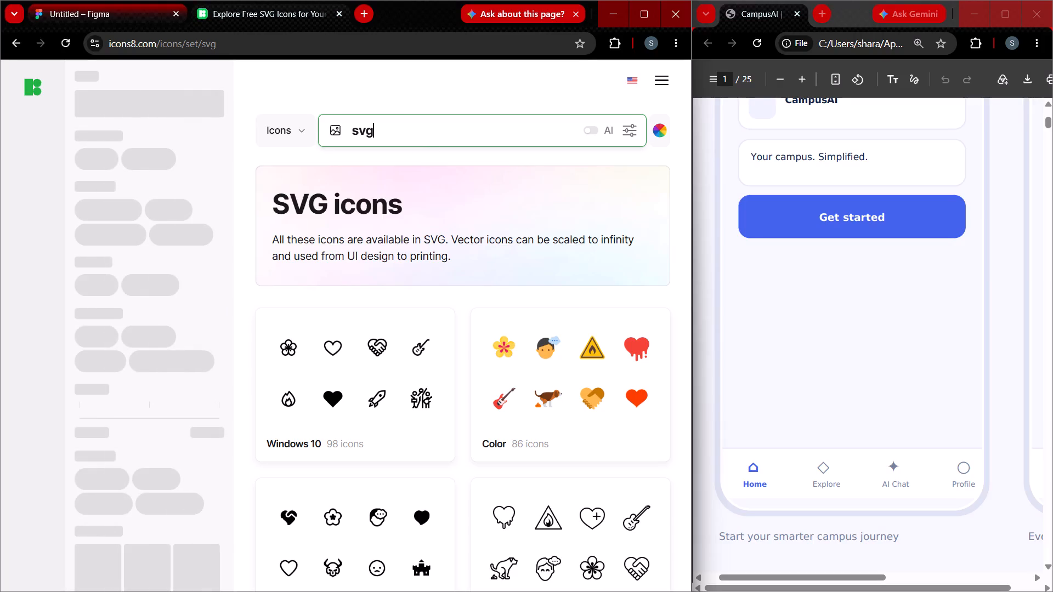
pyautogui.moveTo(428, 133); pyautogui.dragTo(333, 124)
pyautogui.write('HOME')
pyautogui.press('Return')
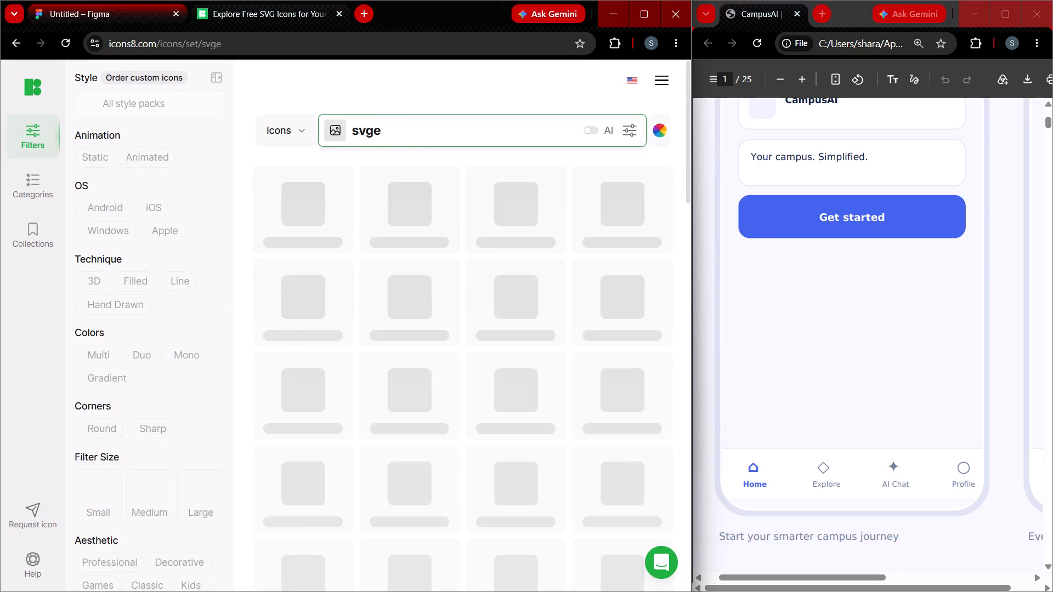
# Clear the Icons8 search term, dismiss the Google sign-in prompt, and search for HOME icons.
pyautogui.press('BackSpace')
pyautogui.press('BackSpace')
pyautogui.press('BackSpace')
pyautogui.press('BackSpace')
pyautogui.press('BackSpace')
pyautogui.press('BackSpace')
pyautogui.press('BackSpace')
pyautogui.press('BackSpace')
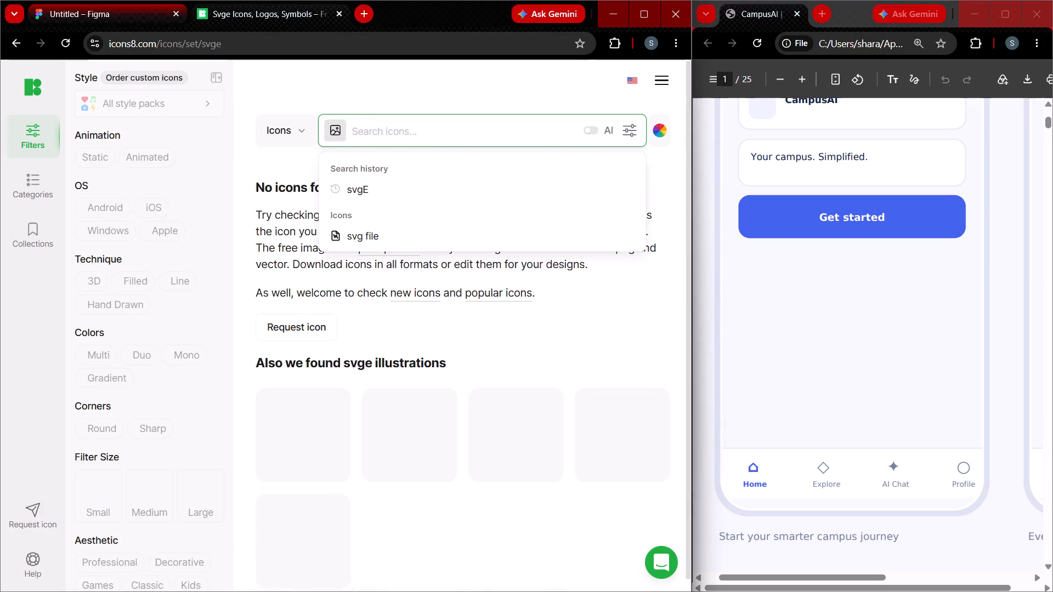
pyautogui.write('HO')
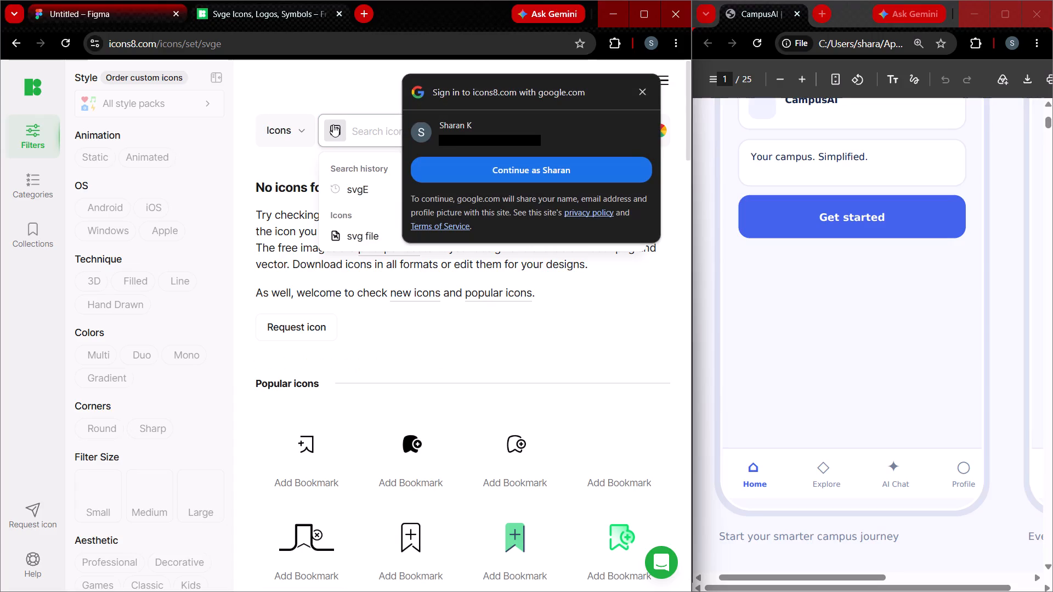
pyautogui.click(644, 90)
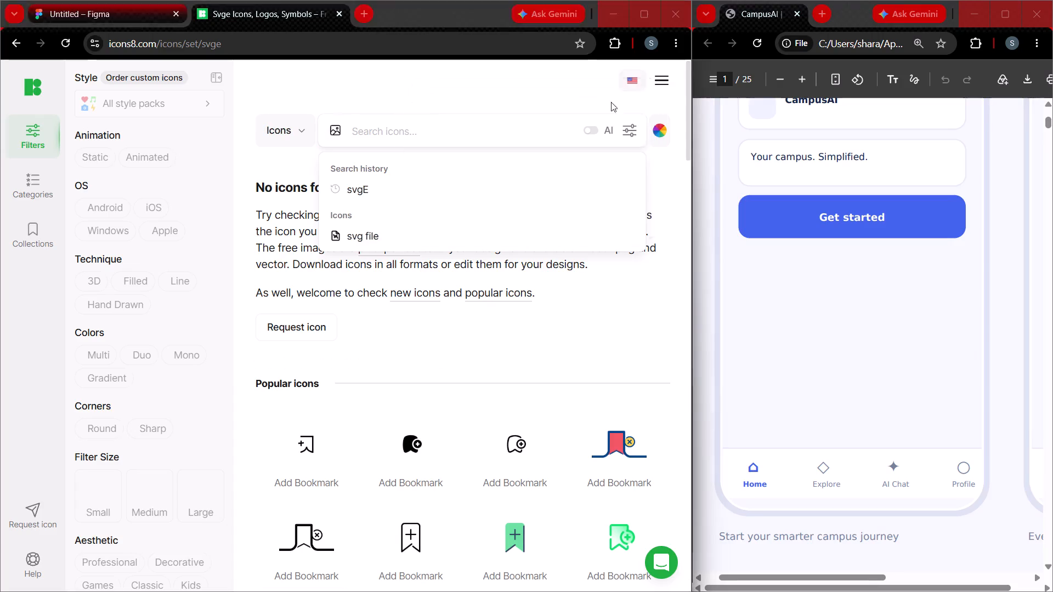
pyautogui.click(508, 129)
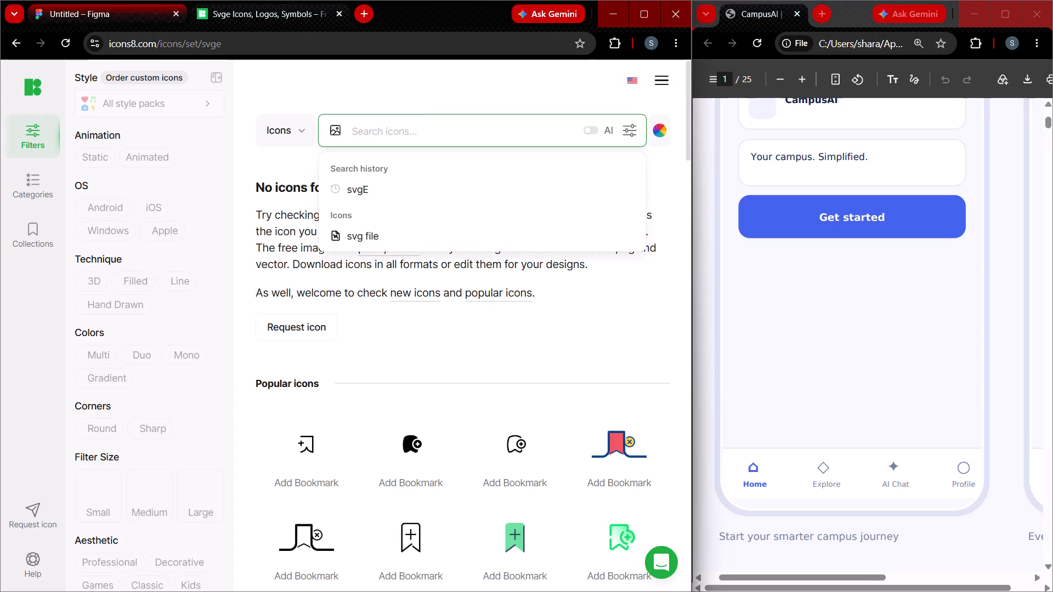
pyautogui.write('HOME')
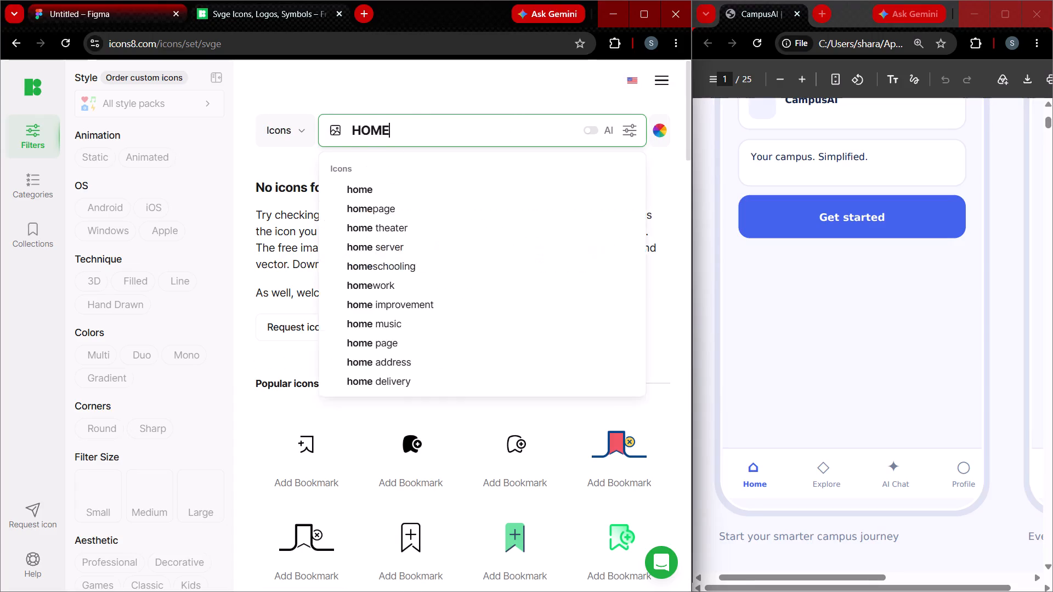
pyautogui.press('Return')
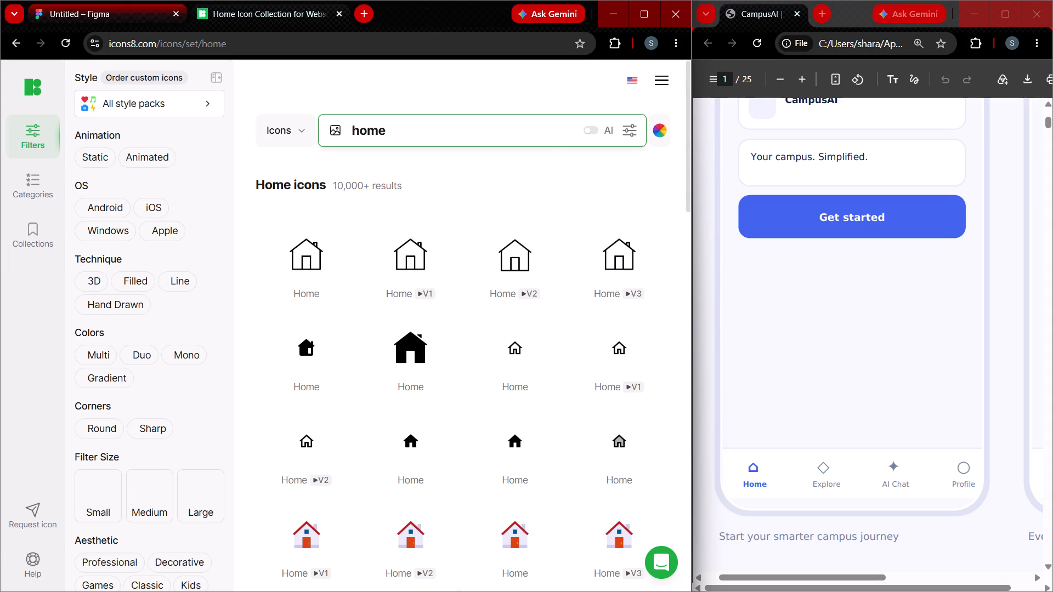
# Open the filled Material Sharp Home icon's details and examine its preview and available options.
pyautogui.scroll(-1, 515, 340)
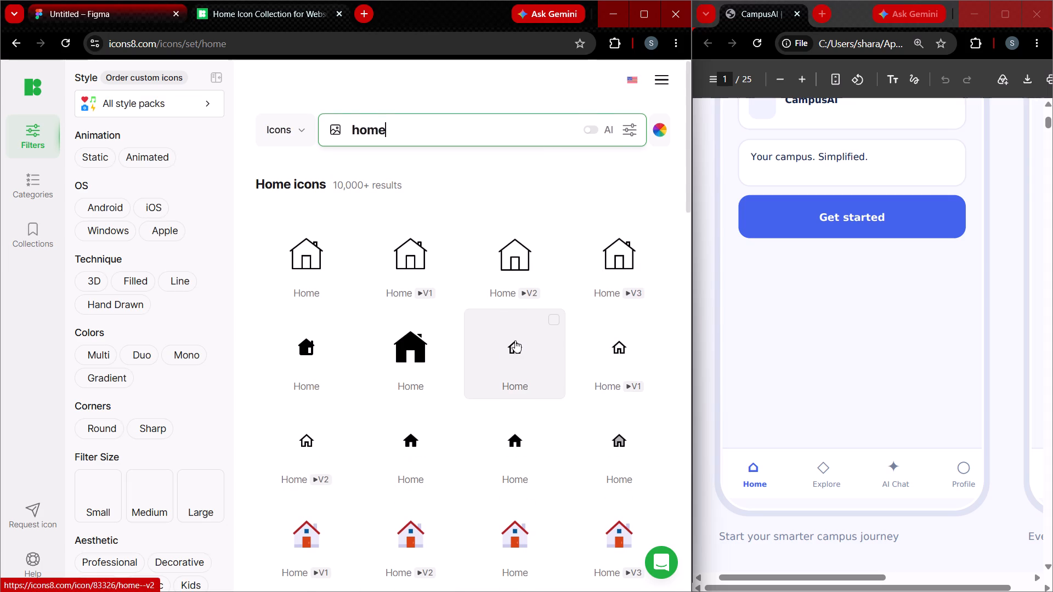
pyautogui.click(520, 369)
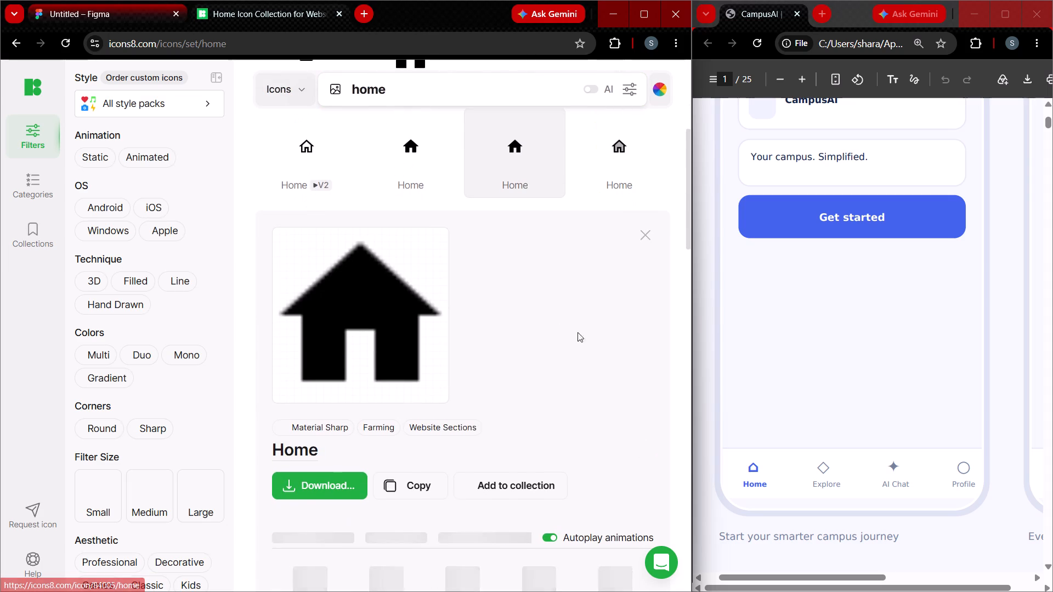
pyautogui.rightClick(401, 325)
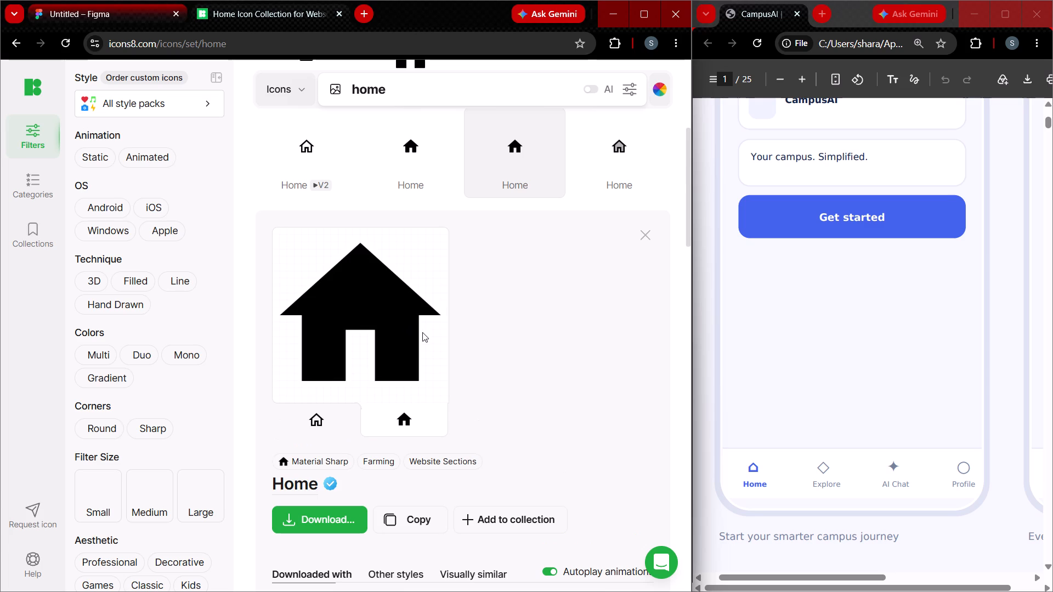
pyautogui.click(366, 332)
pyautogui.rightClick(401, 379)
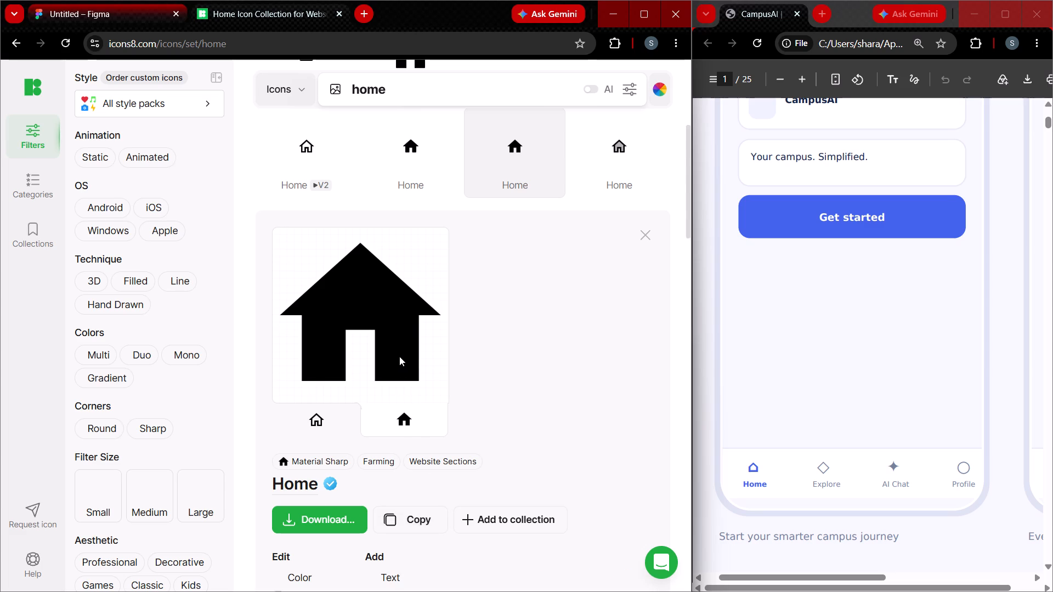
pyautogui.scroll(-3, 415, 351)
# Go back from the home icon results to the Icons8 SVG icons page.
pyautogui.click(415, 351)
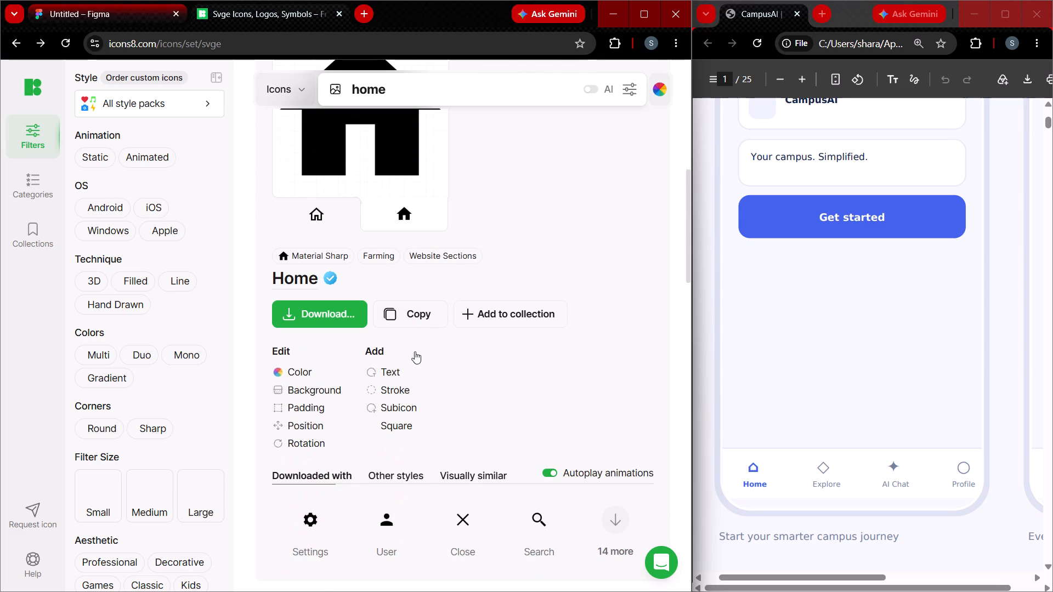
pyautogui.scroll(3, 420, 353)
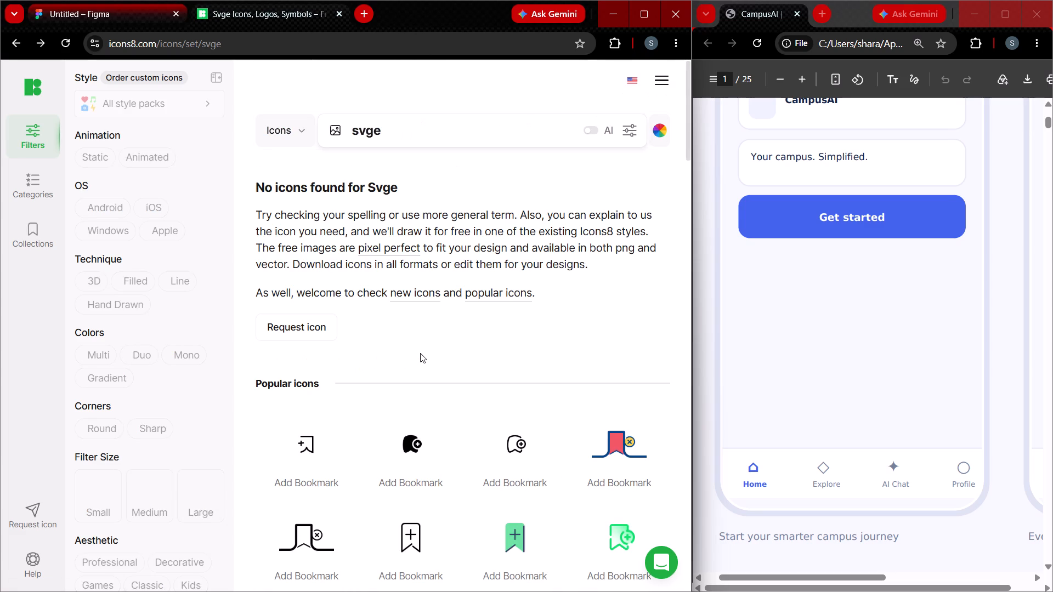
pyautogui.scroll(-2, 421, 354)
pyautogui.scroll(7, 421, 354)
pyautogui.click(421, 354)
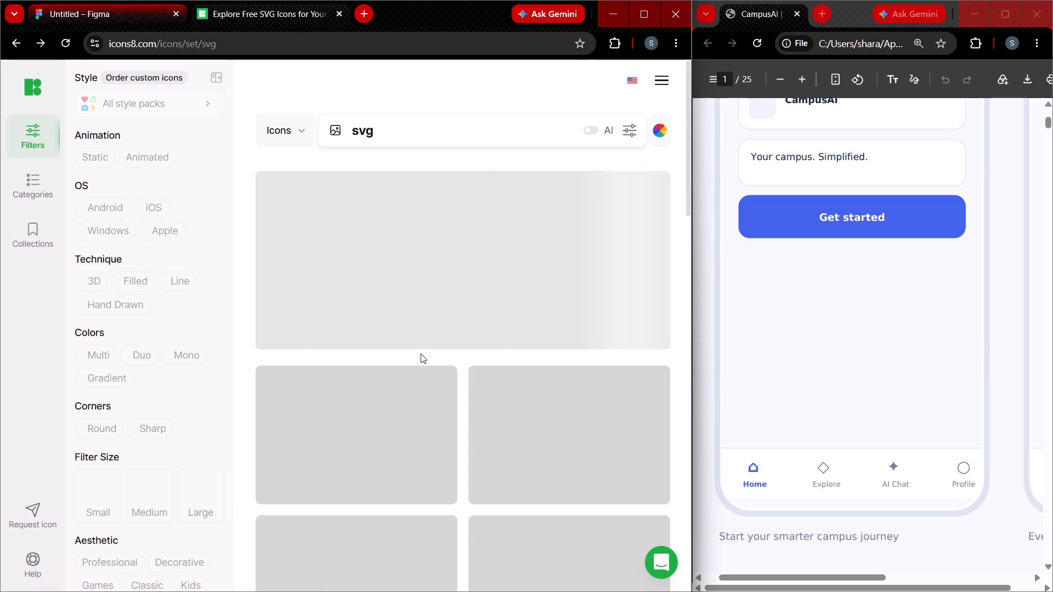
# Return to the Google results for svg icons and examine the listed icon websites for an alternative source.
pyautogui.click(397, 341)
pyautogui.scroll(-1, 327, 354)
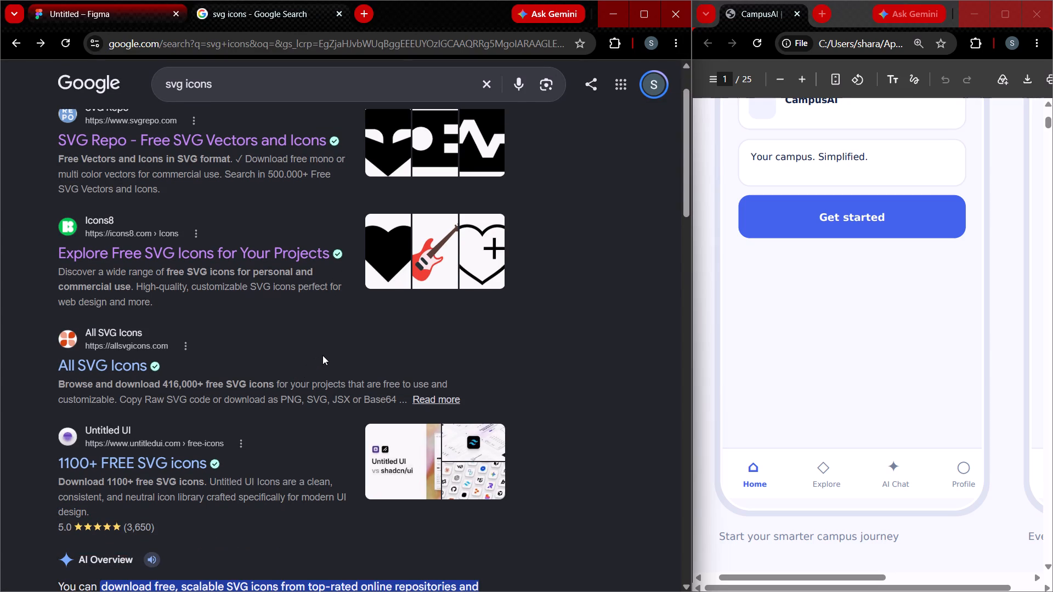
pyautogui.scroll(-10, 319, 356)
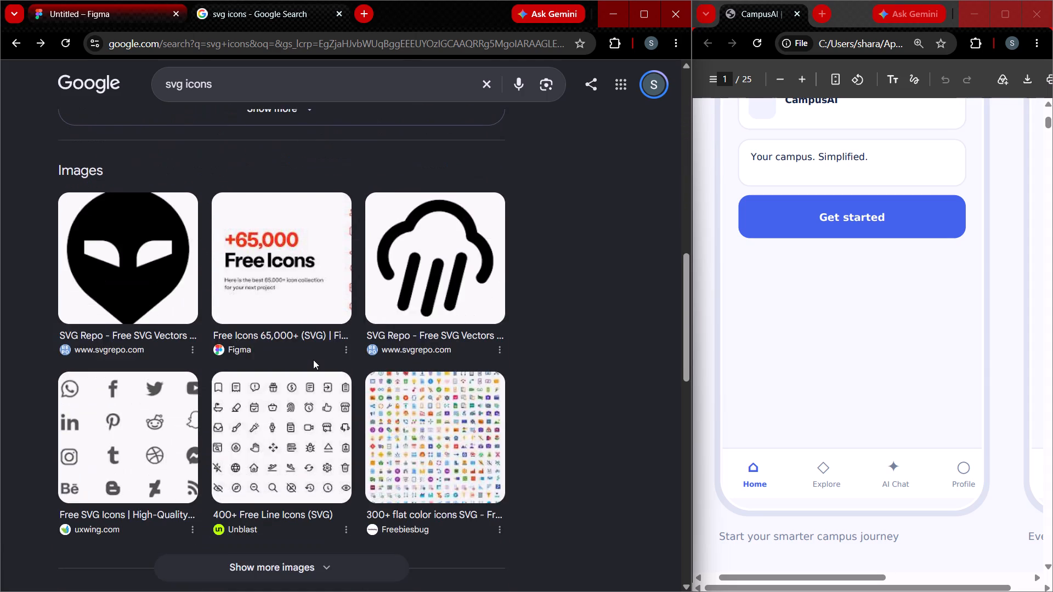
pyautogui.scroll(-7, 313, 360)
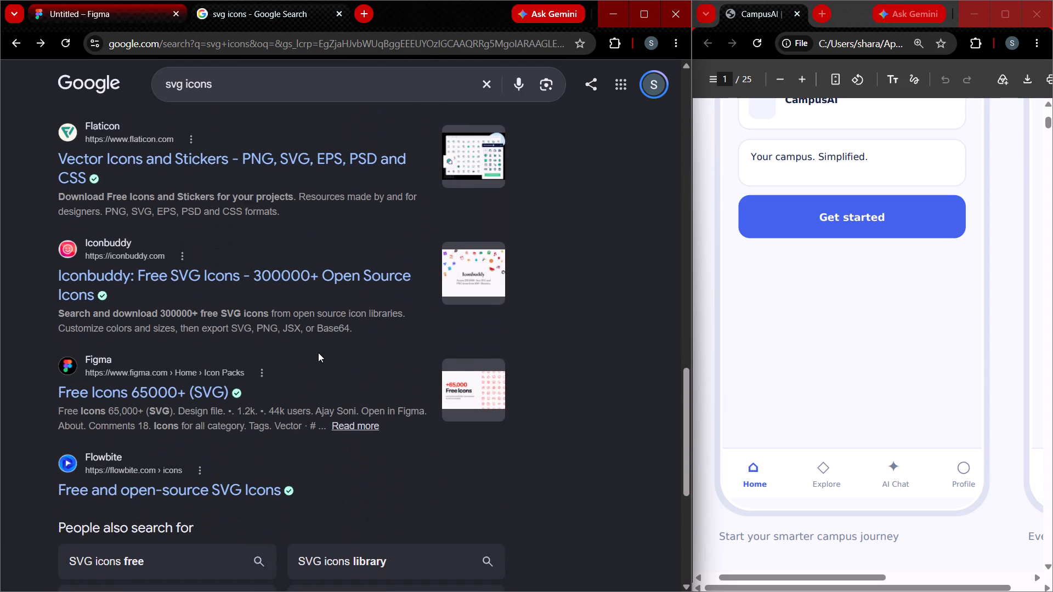
pyautogui.scroll(13, 318, 352)
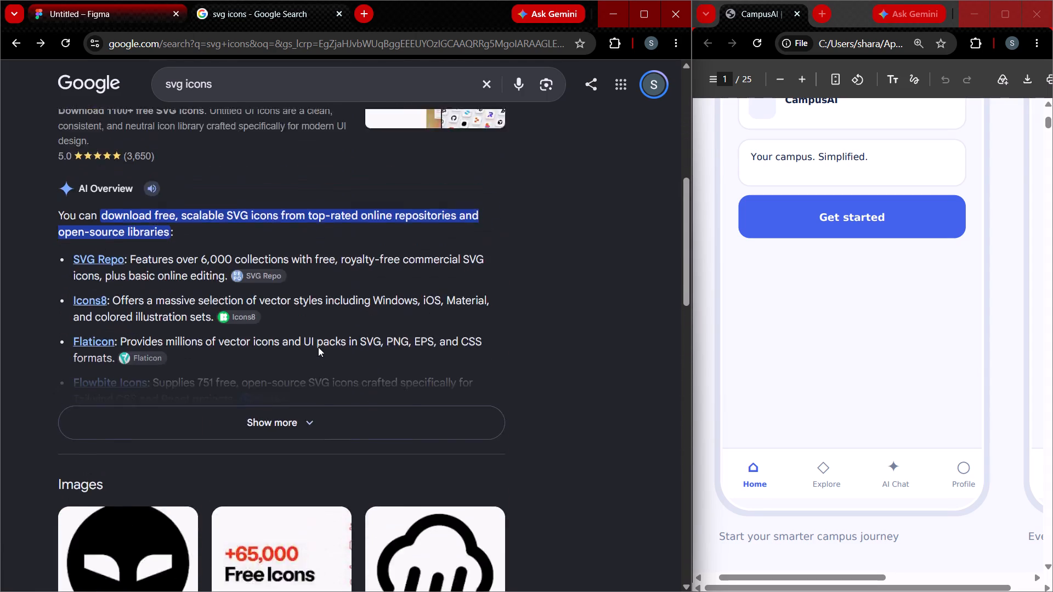
pyautogui.scroll(5, 318, 347)
# Open the SVG Repo site from the search results and search it for HOME.
pyautogui.click(241, 212)
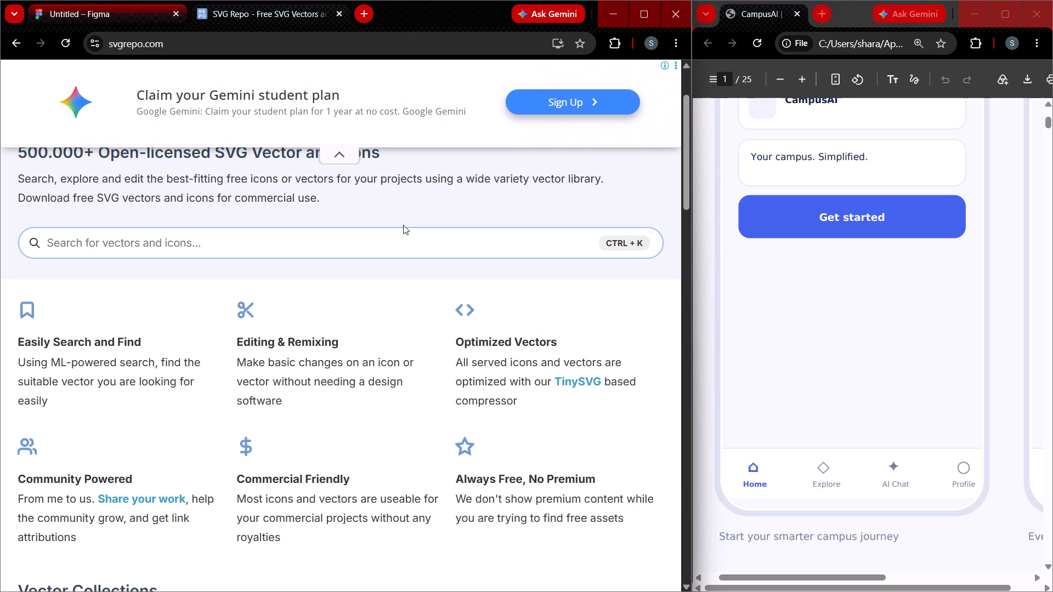
pyautogui.click(394, 243)
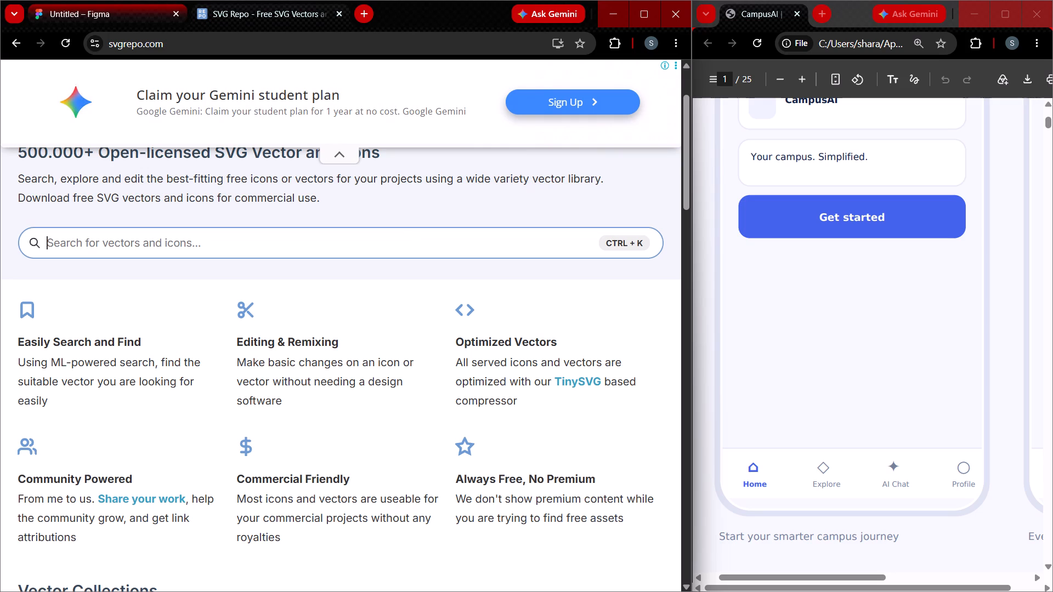
pyautogui.write('HOME')
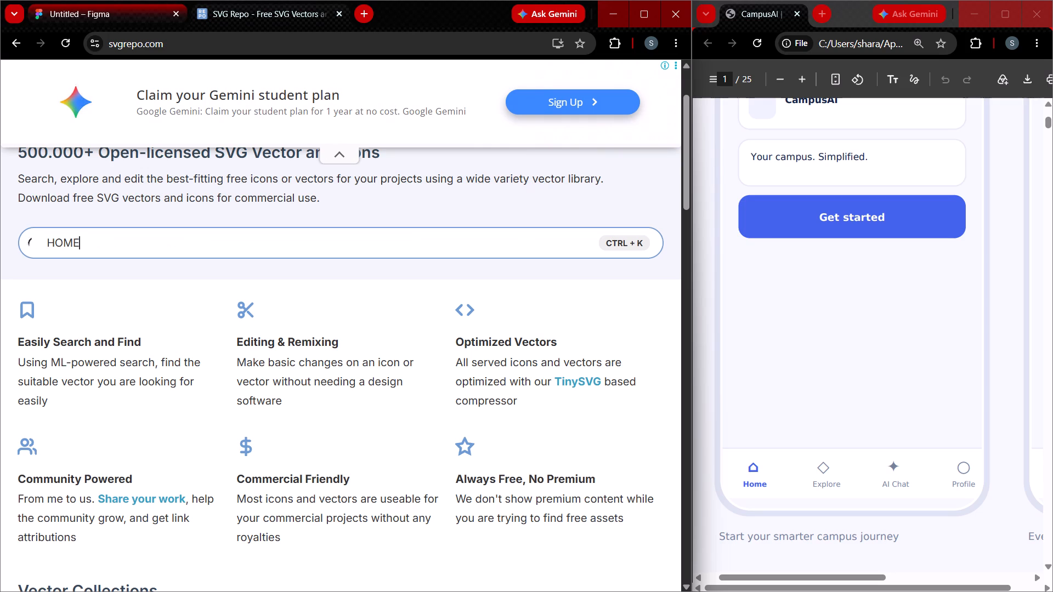
pyautogui.press('Return')
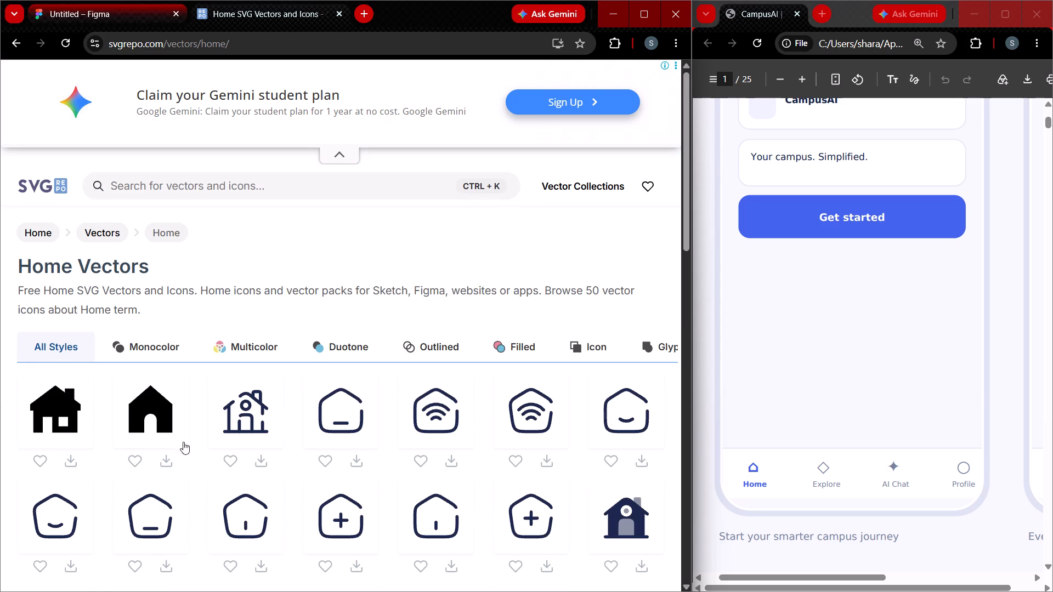
# Open the solid black house icon with the arched doorway and copy its image.
pyautogui.click(162, 412)
pyautogui.rightClick(477, 348)
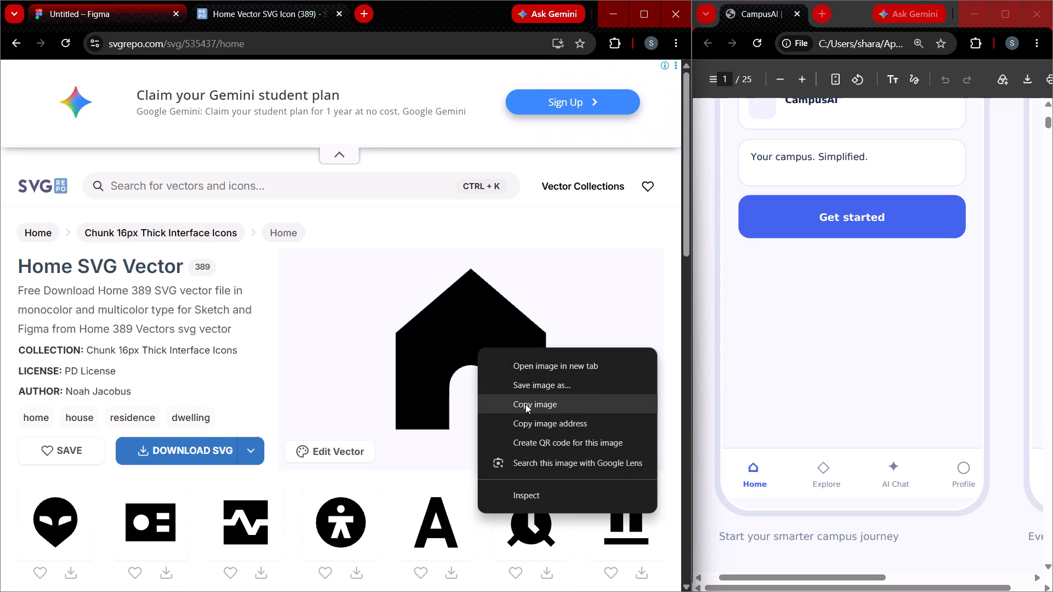
pyautogui.click(525, 404)
# Switch to Figma and draw a rectangle sized 50 × 50 at the left end of the Splash Screen's bottom bar.
pyautogui.click(82, 10)
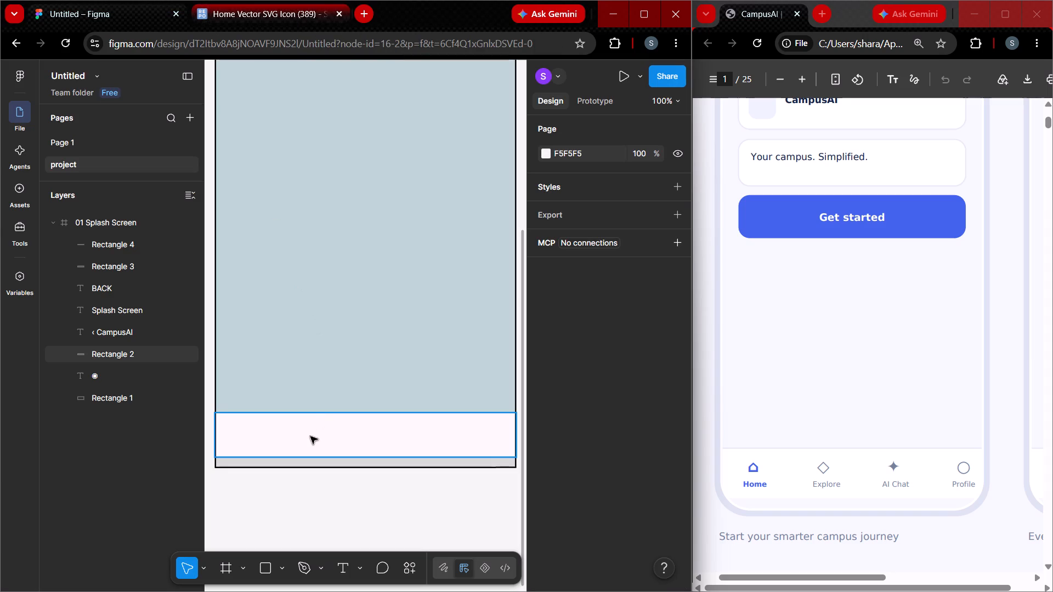
pyautogui.press('r')
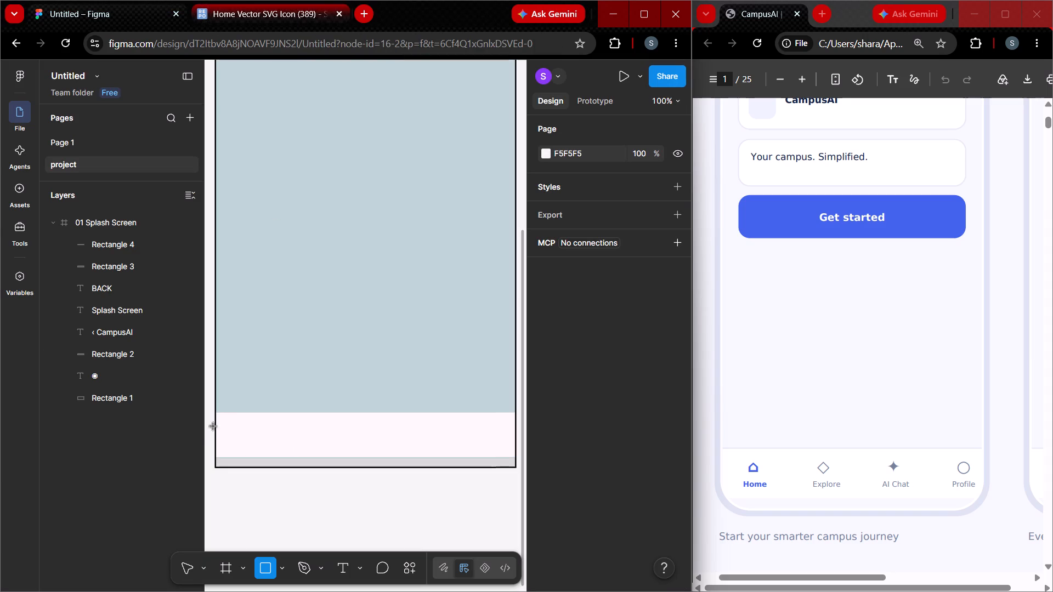
pyautogui.moveTo(229, 423); pyautogui.dragTo(254, 439)
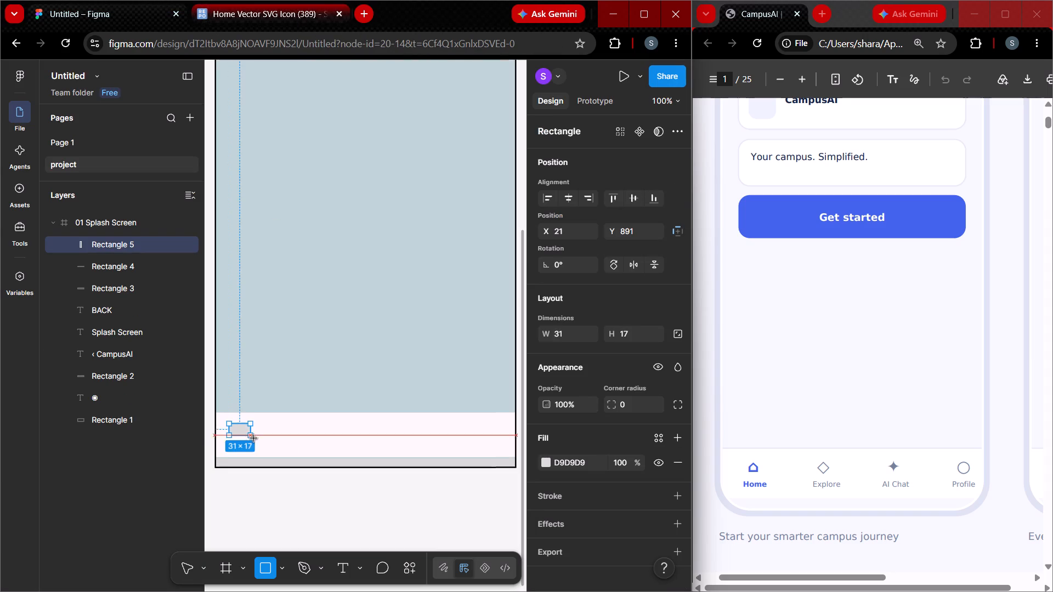
pyautogui.moveTo(254, 439); pyautogui.dragTo(264, 450)
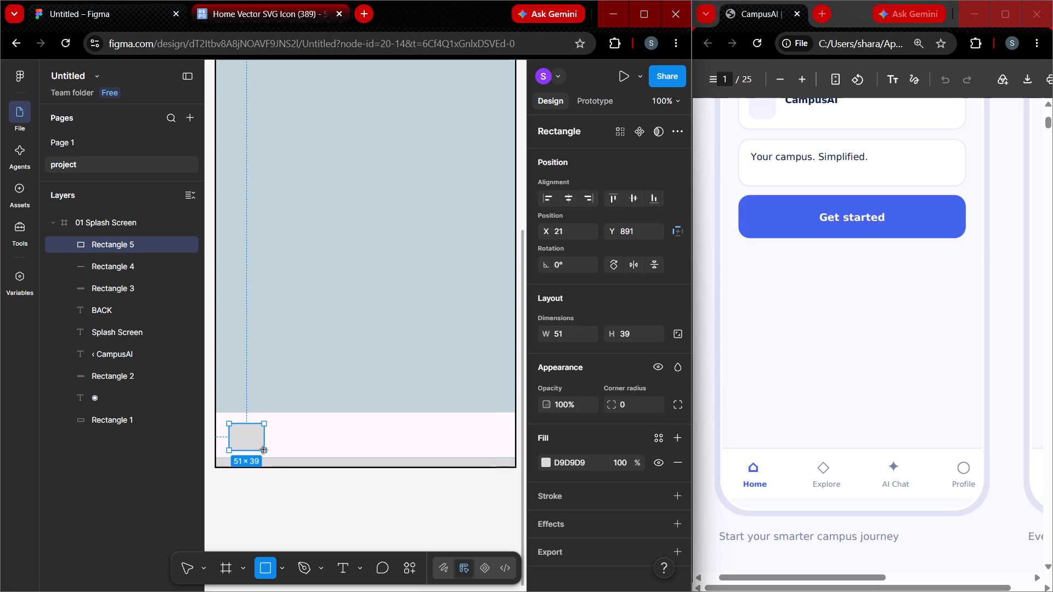
pyautogui.moveTo(264, 450); pyautogui.dragTo(263, 451)
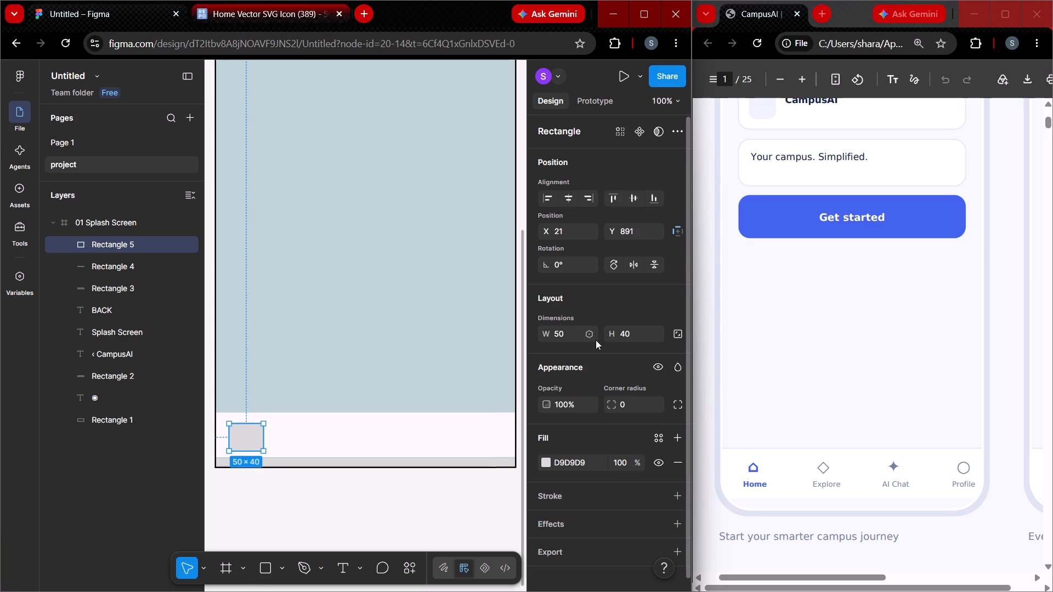
pyautogui.click(628, 330)
pyautogui.write('50')
pyautogui.press('Return')
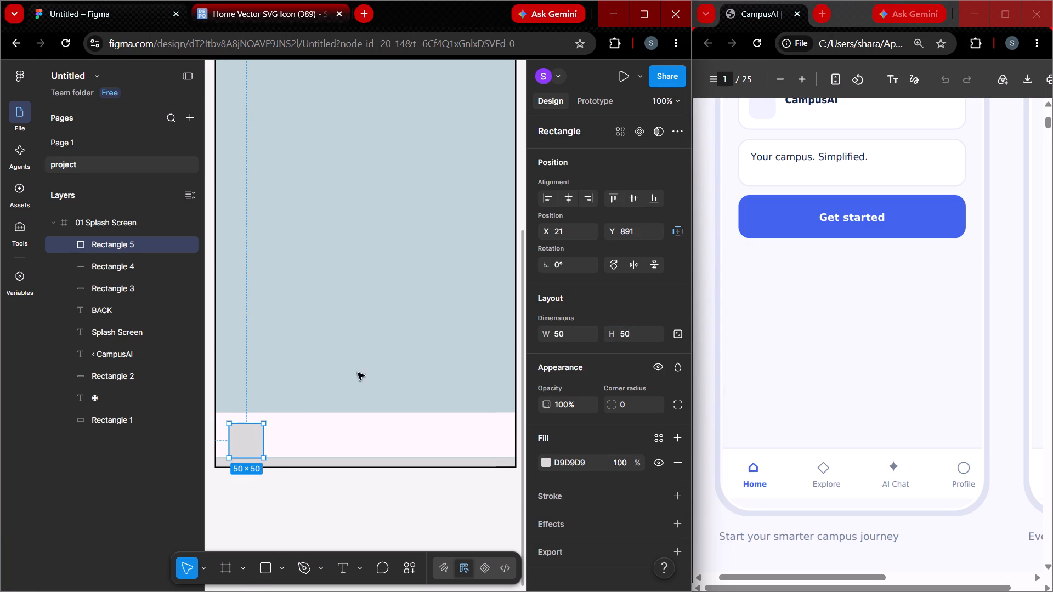
pyautogui.press('Escape')
# Move the square to about X 16, Y 883 within the bottom bar and paste the copied home image into it.
pyautogui.moveTo(246, 443); pyautogui.dragTo(242, 436)
pyautogui.click(242, 436)
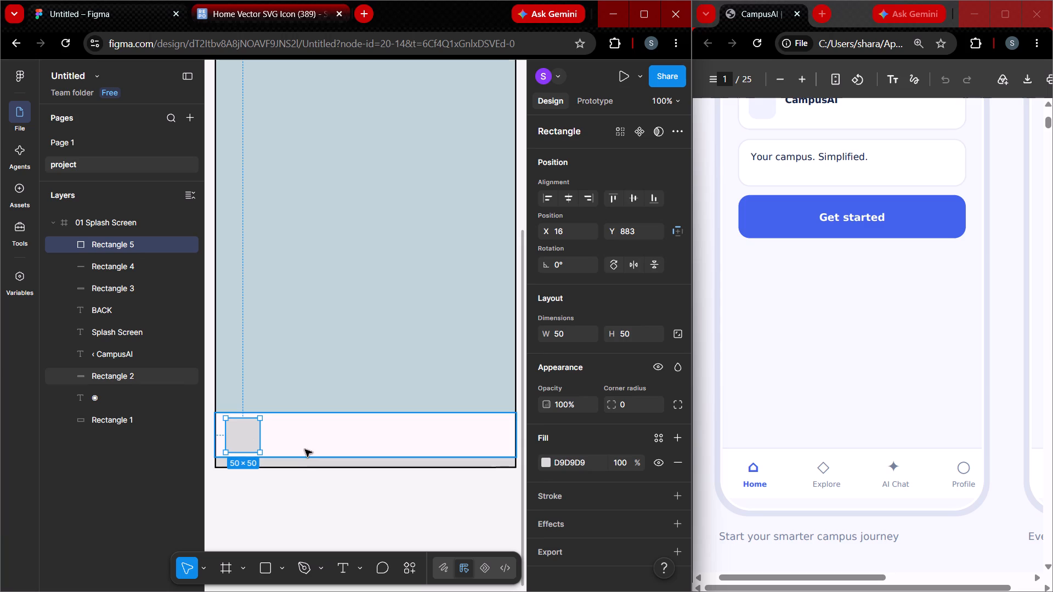
pyautogui.hotkey('ctrl', 'v')
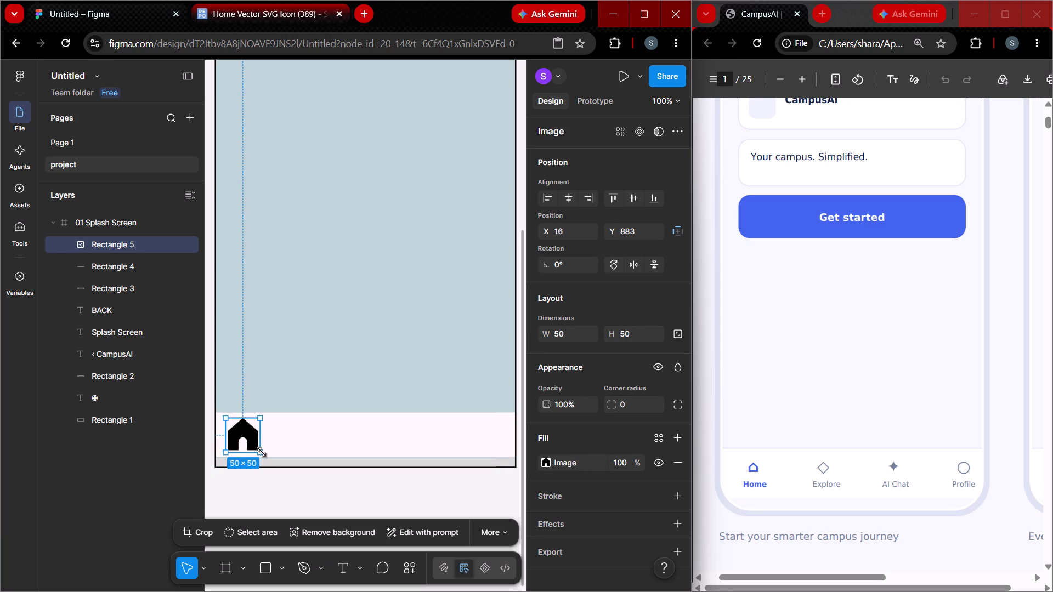
# Shrink the home icon to 40 × 40 and shift it to about X 13, Y 882.
pyautogui.moveTo(262, 452); pyautogui.dragTo(251, 445)
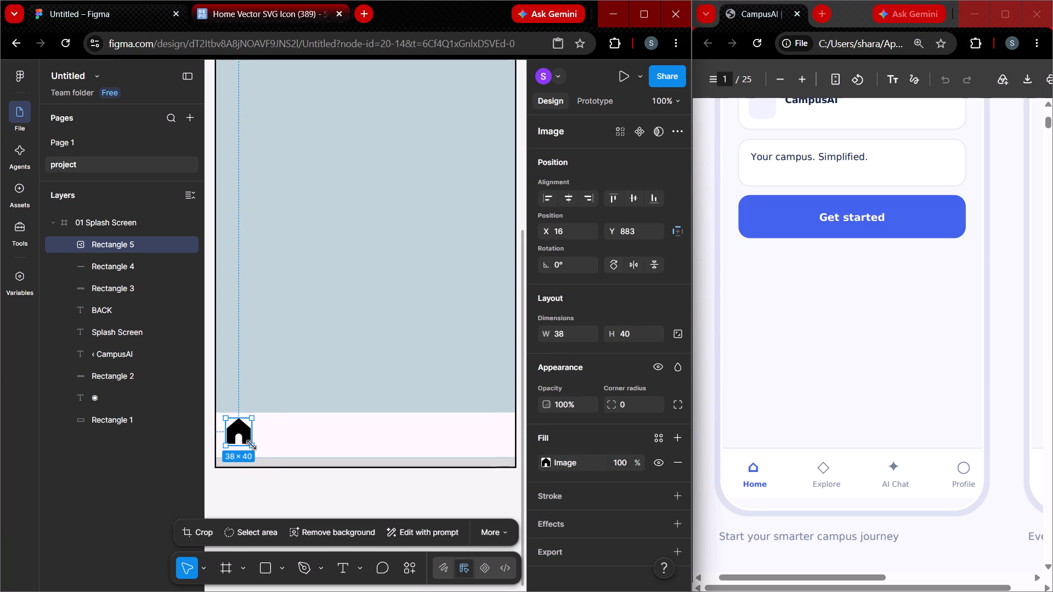
pyautogui.moveTo(251, 445); pyautogui.dragTo(253, 446)
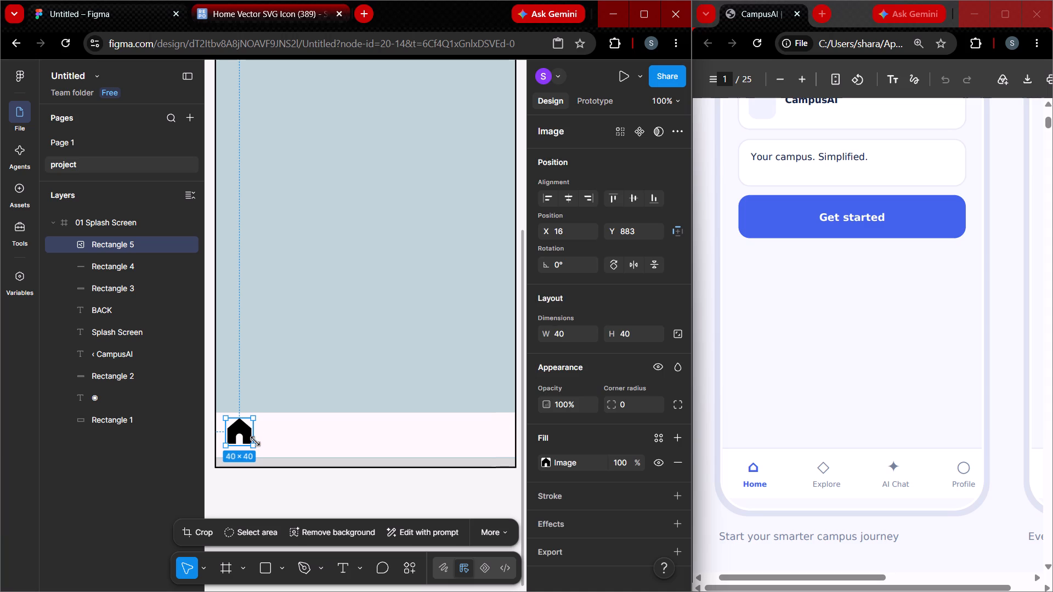
pyautogui.press('Escape')
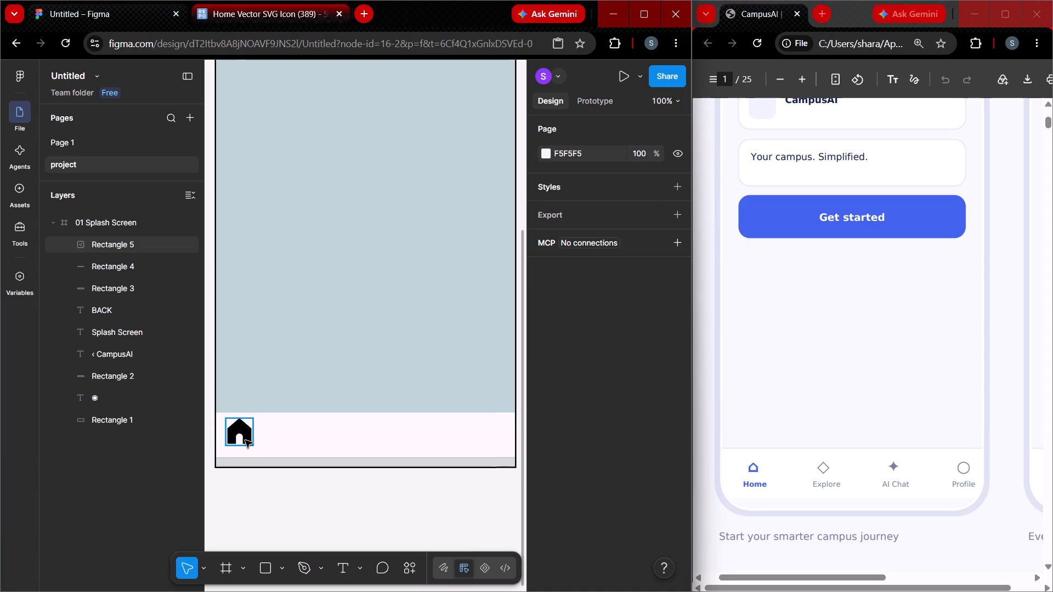
pyautogui.click(245, 440)
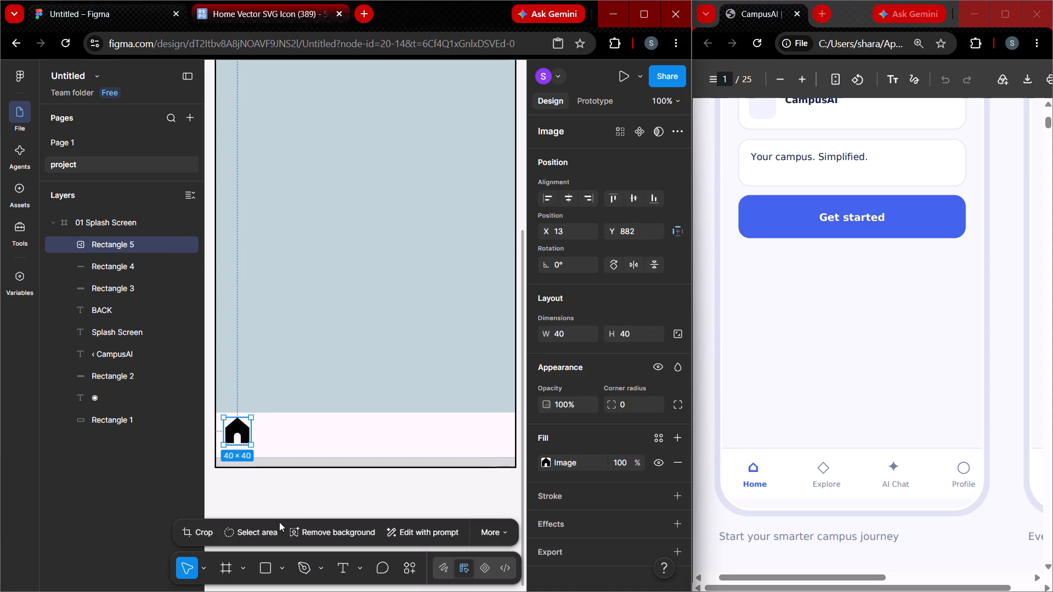
# Add a HOME text label at about X 67, Y 930, near the home icon.
pyautogui.press('t')
pyautogui.click(261, 450)
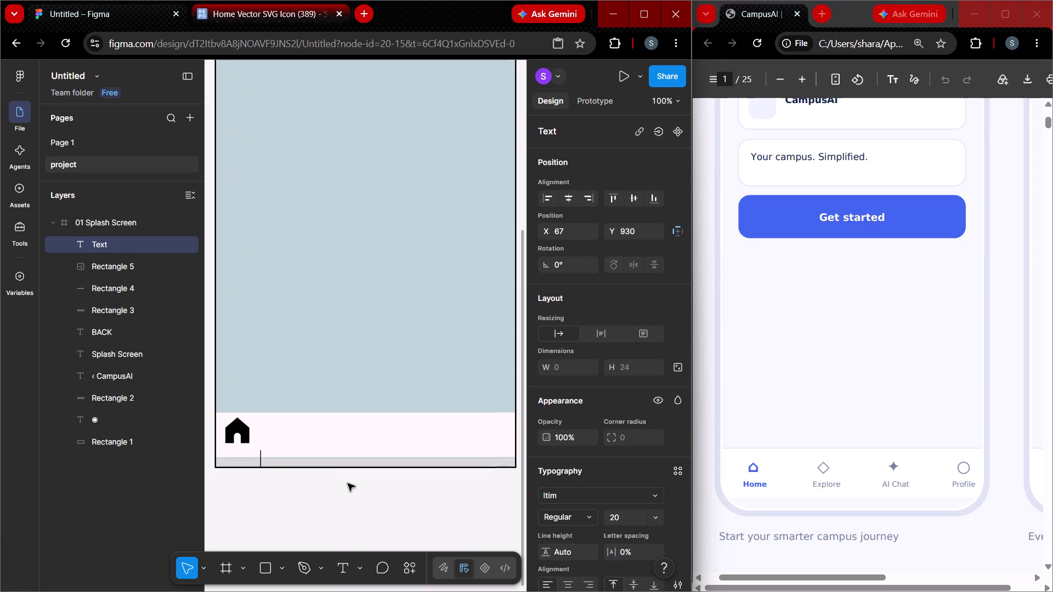
pyautogui.write('HOME')
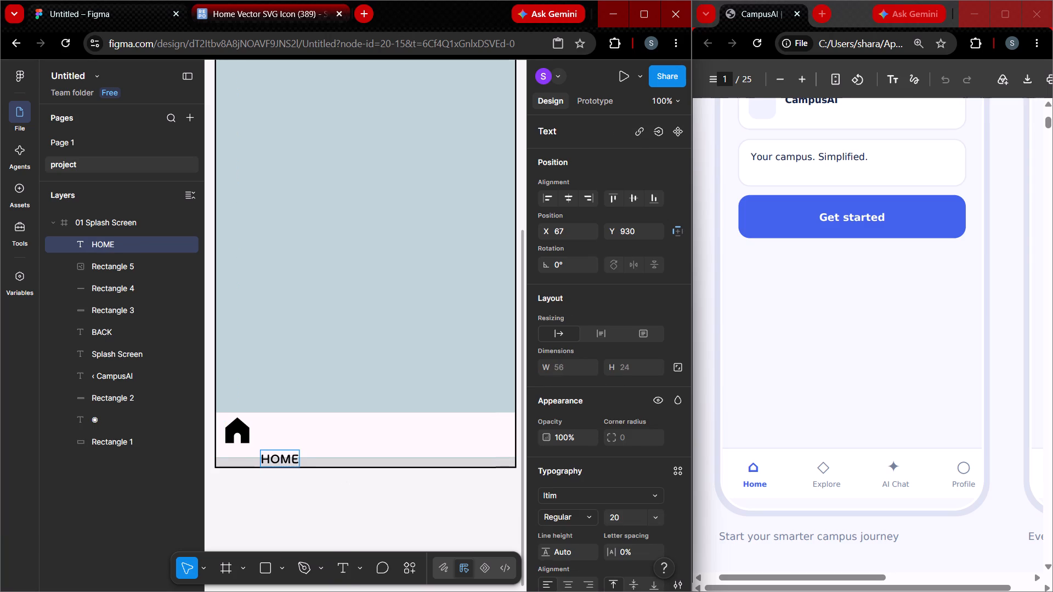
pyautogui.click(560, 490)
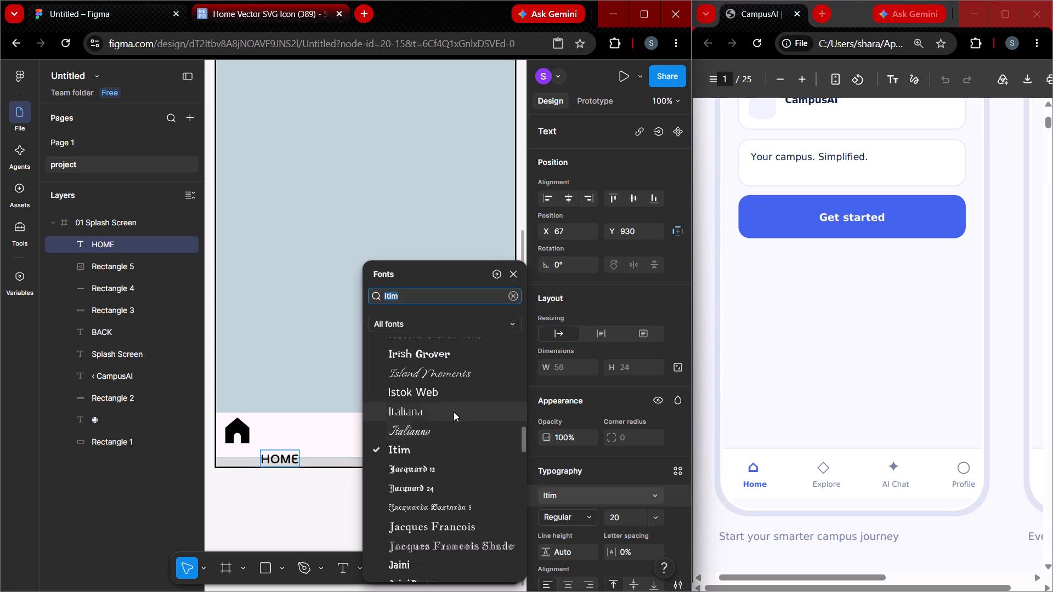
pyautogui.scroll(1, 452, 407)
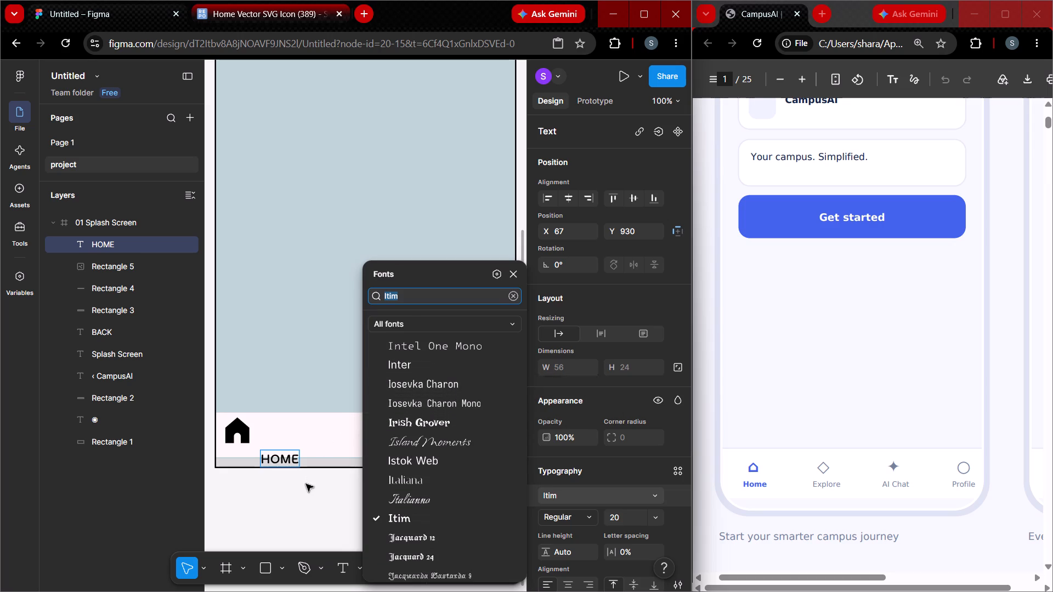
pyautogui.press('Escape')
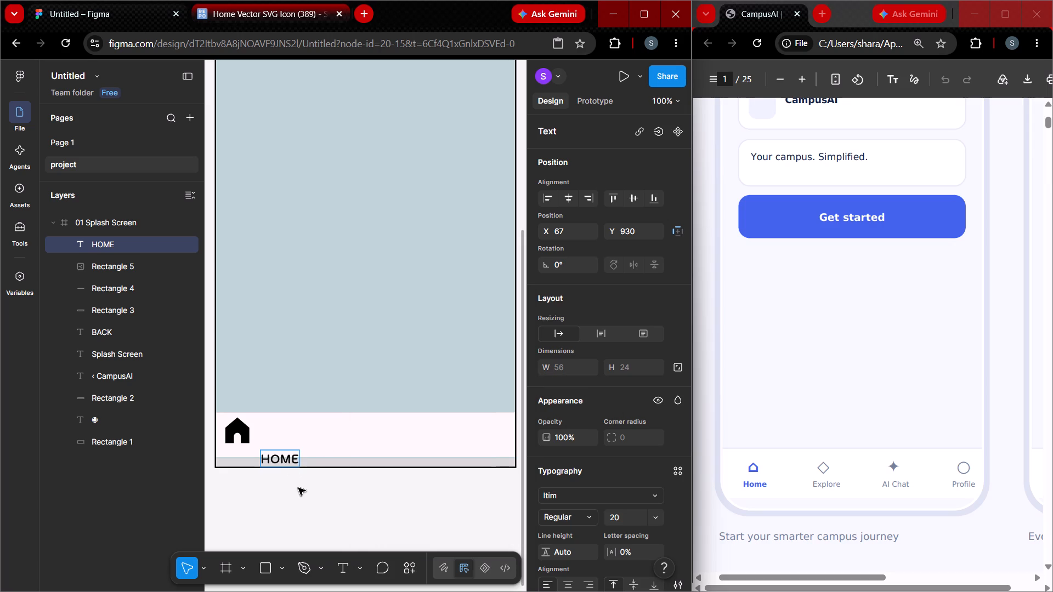
# Change the HOME label's font to Jersey 10.
pyautogui.hotkey('ctrl', 'a')
pyautogui.click(586, 493)
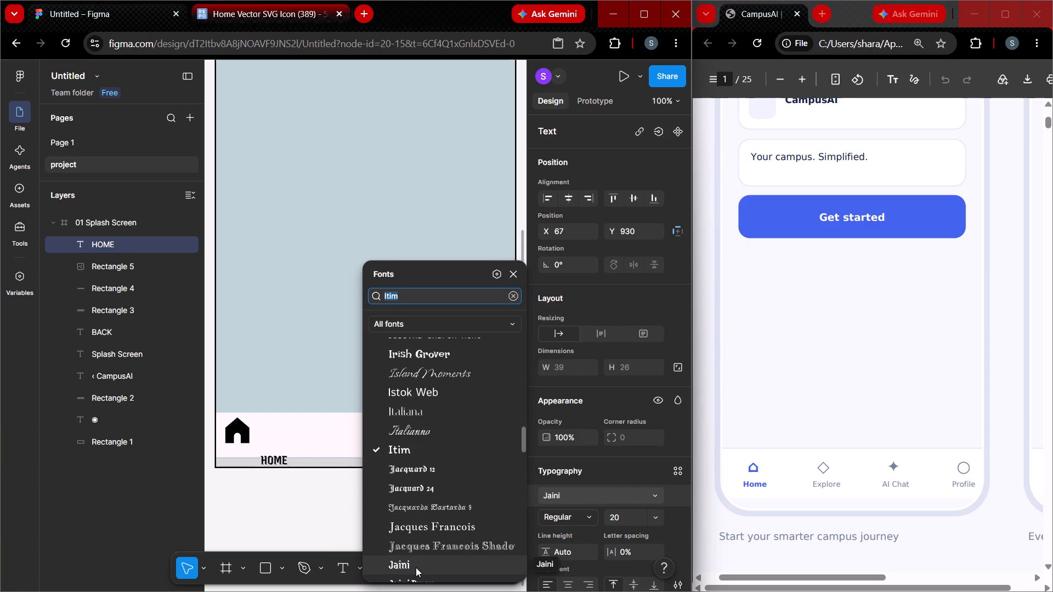
pyautogui.scroll(-1, 417, 555)
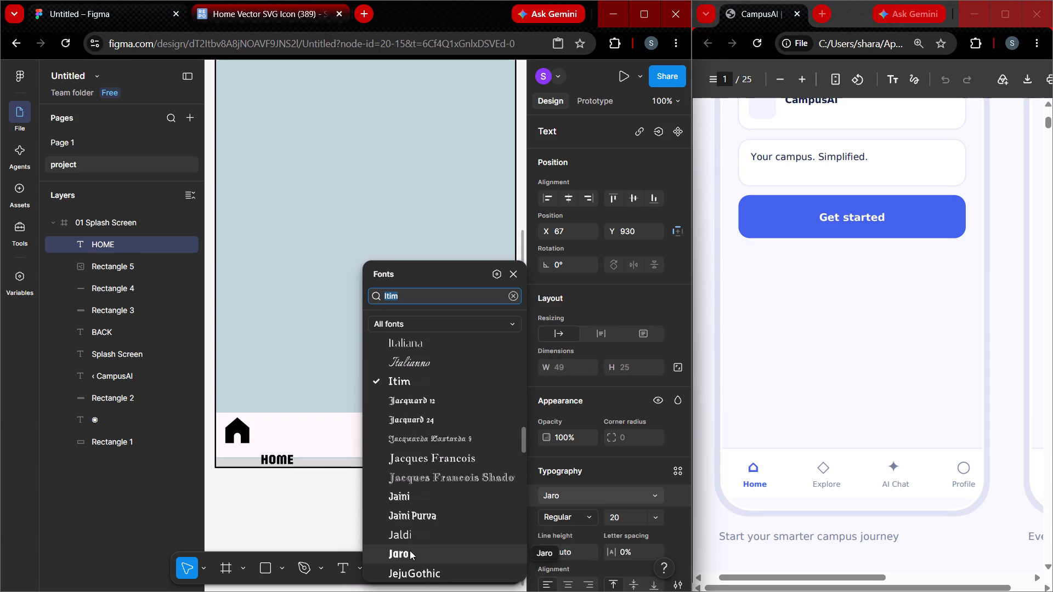
pyautogui.scroll(-1, 416, 560)
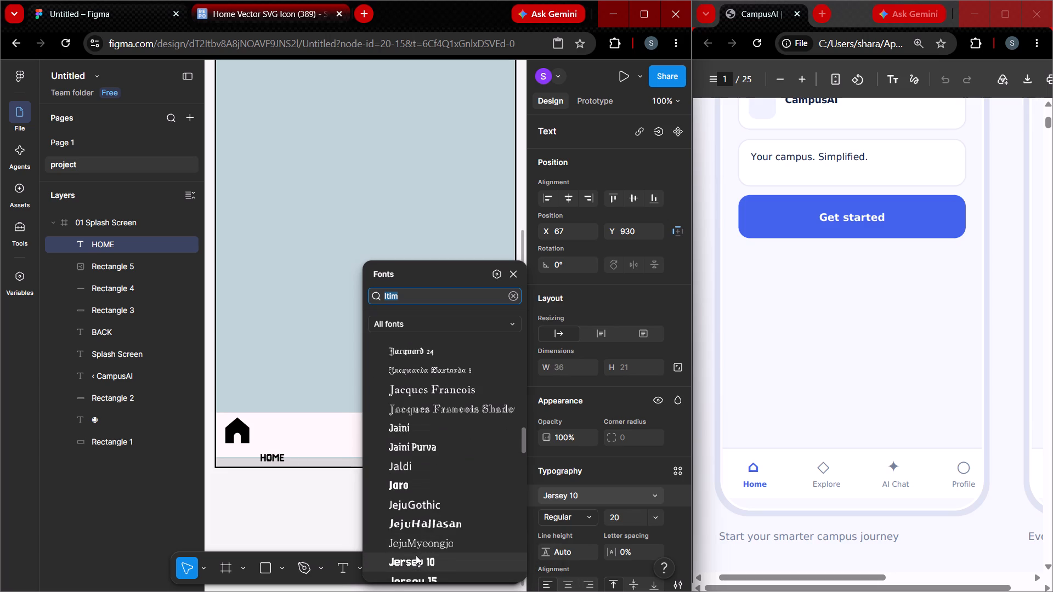
pyautogui.click(426, 560)
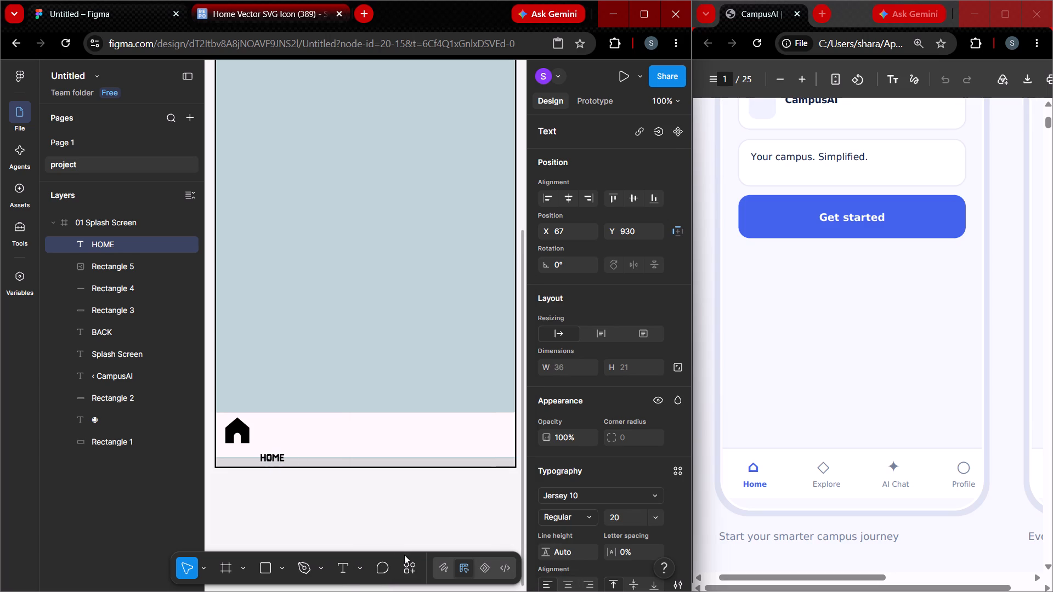
pyautogui.click(393, 538)
# Move the HOME label directly beneath the home icon in the bottom bar and deselect it.
pyautogui.moveTo(277, 455); pyautogui.dragTo(255, 451)
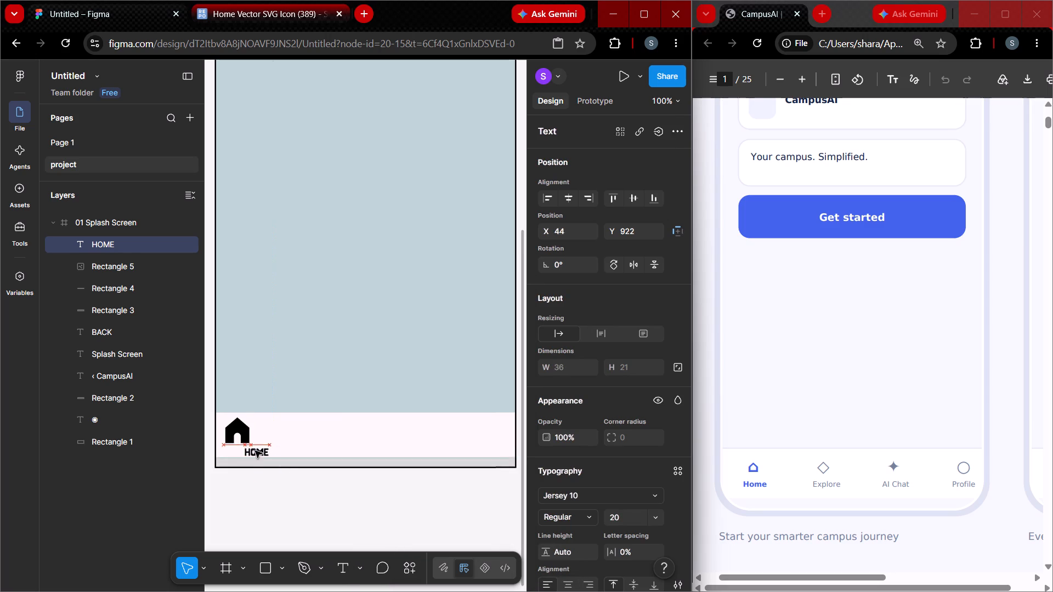
pyautogui.moveTo(255, 451); pyautogui.dragTo(241, 451)
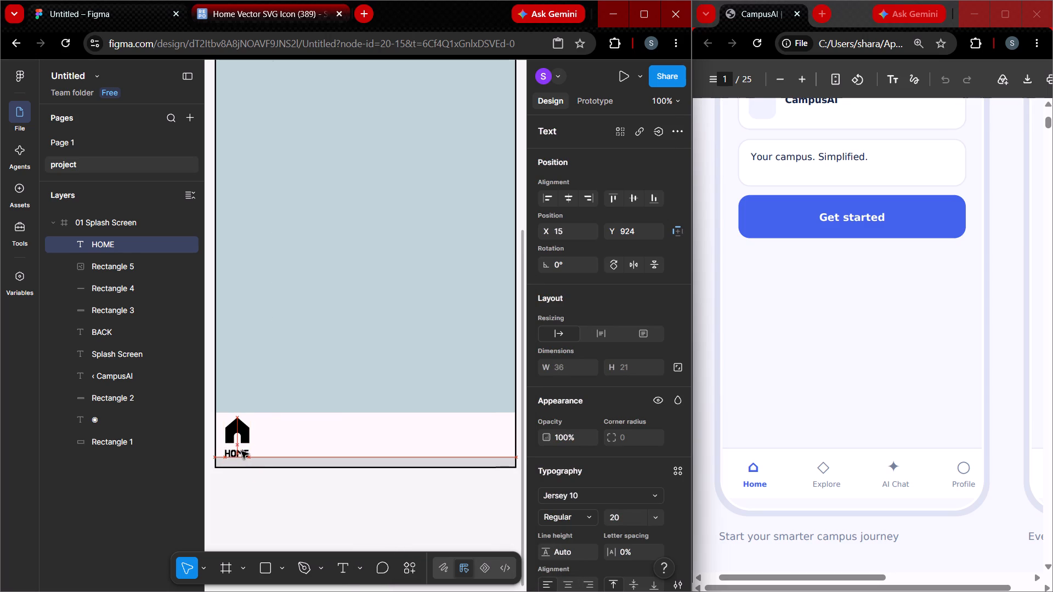
pyautogui.moveTo(241, 451); pyautogui.dragTo(241, 450)
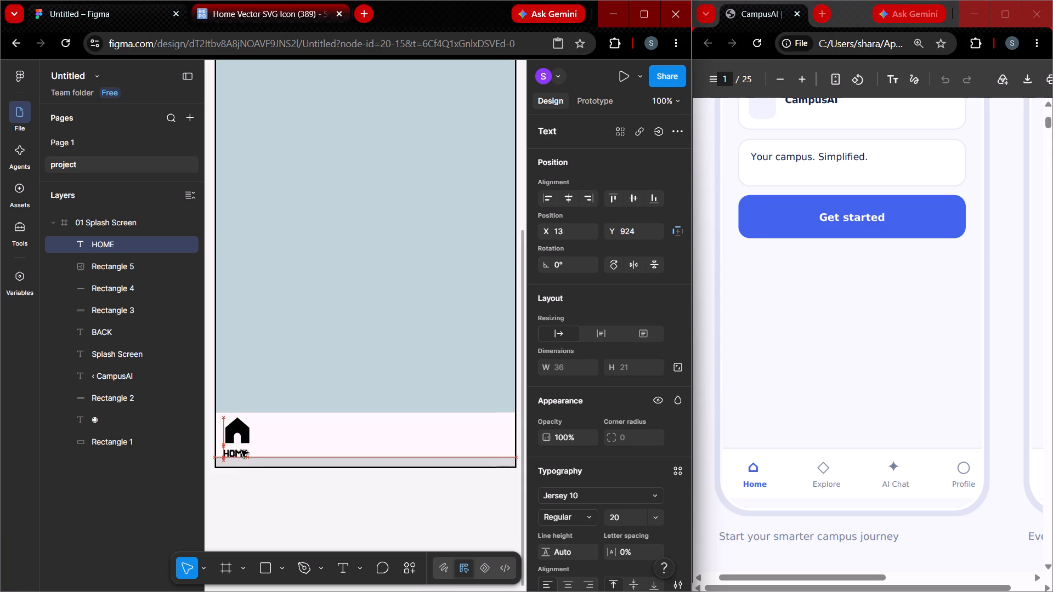
pyautogui.moveTo(241, 450); pyautogui.dragTo(241, 449)
pyautogui.click(280, 504)
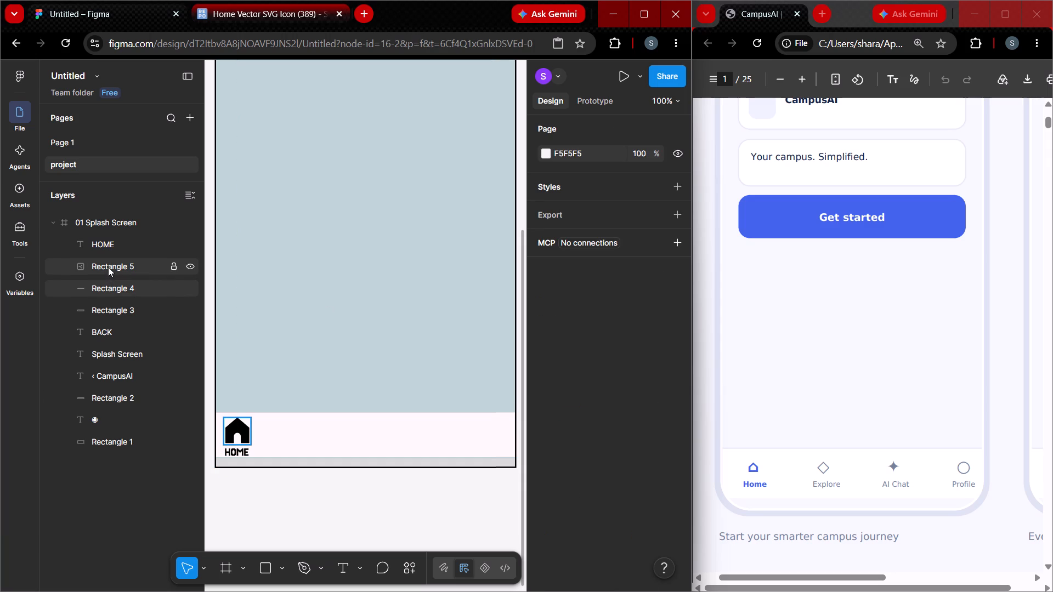
# Switch to the SVG Repo site and search its icon library for explore.
pyautogui.click(306, 8)
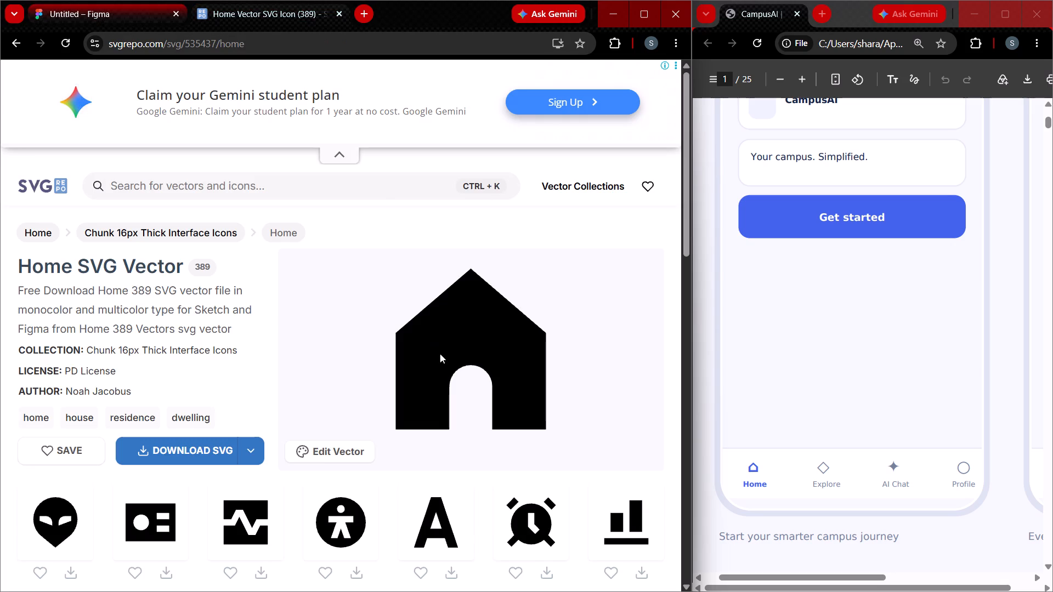
pyautogui.click(440, 354)
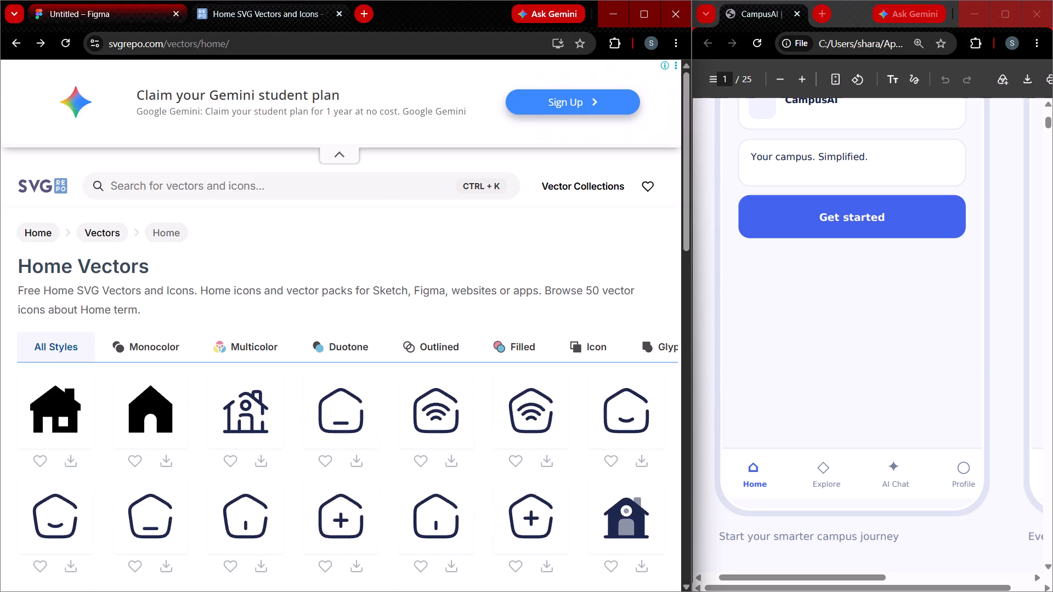
pyautogui.click(385, 184)
pyautogui.write('EXPLORE')
pyautogui.press('Return')
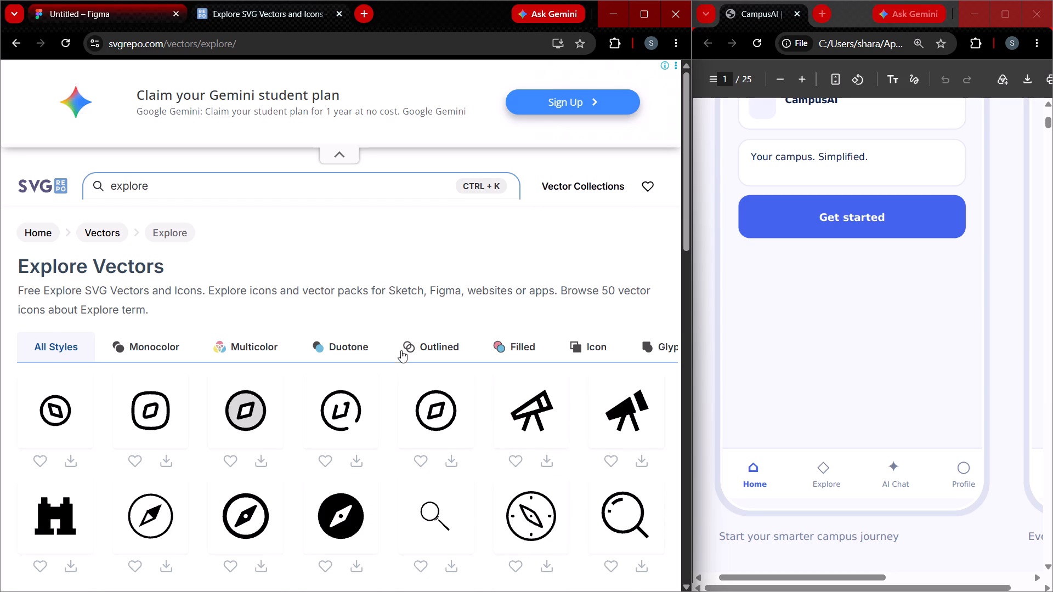
# Browse the explore vectors, open the solid black compass icon (Explore Solid), and copy its image.
pyautogui.scroll(-4, 401, 355)
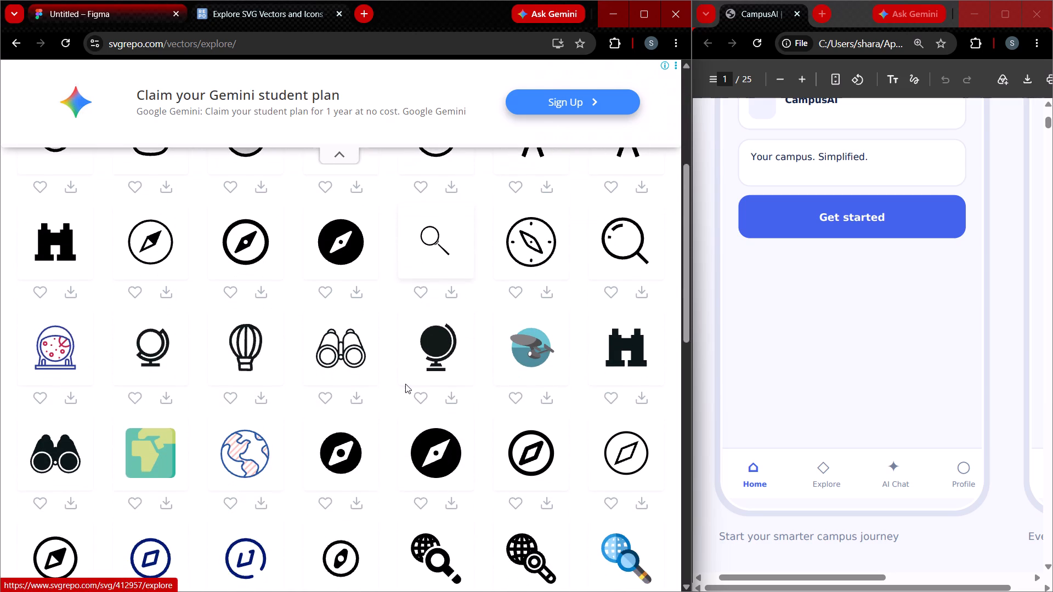
pyautogui.scroll(-6, 405, 384)
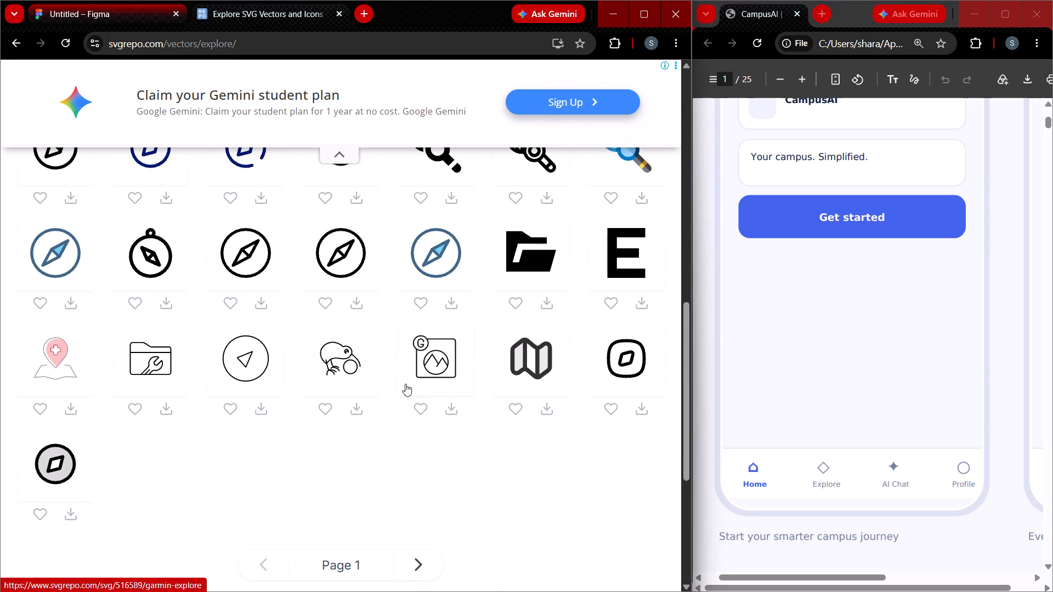
pyautogui.scroll(10, 405, 384)
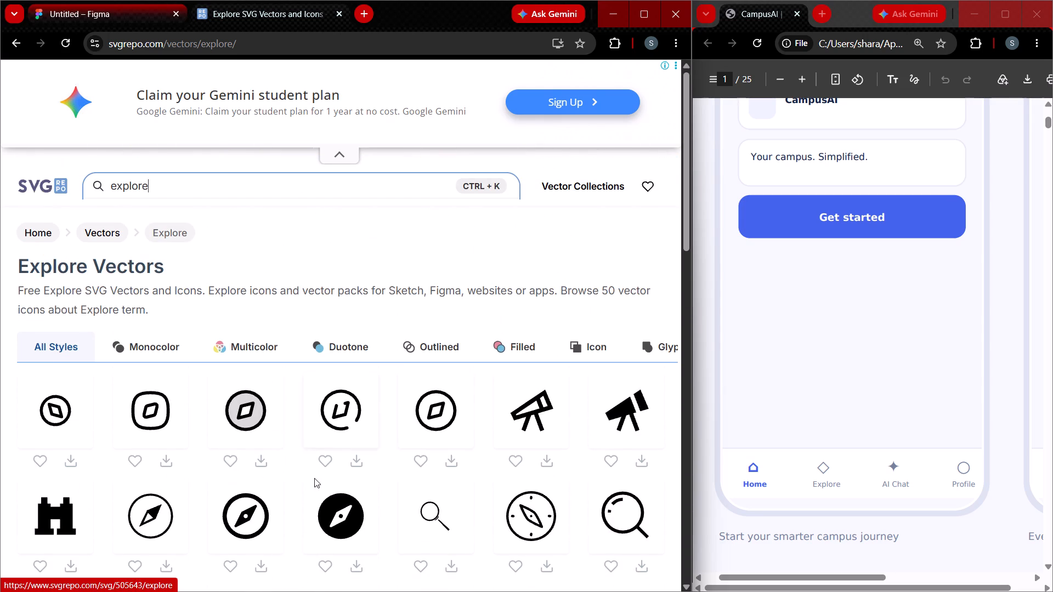
pyautogui.click(320, 500)
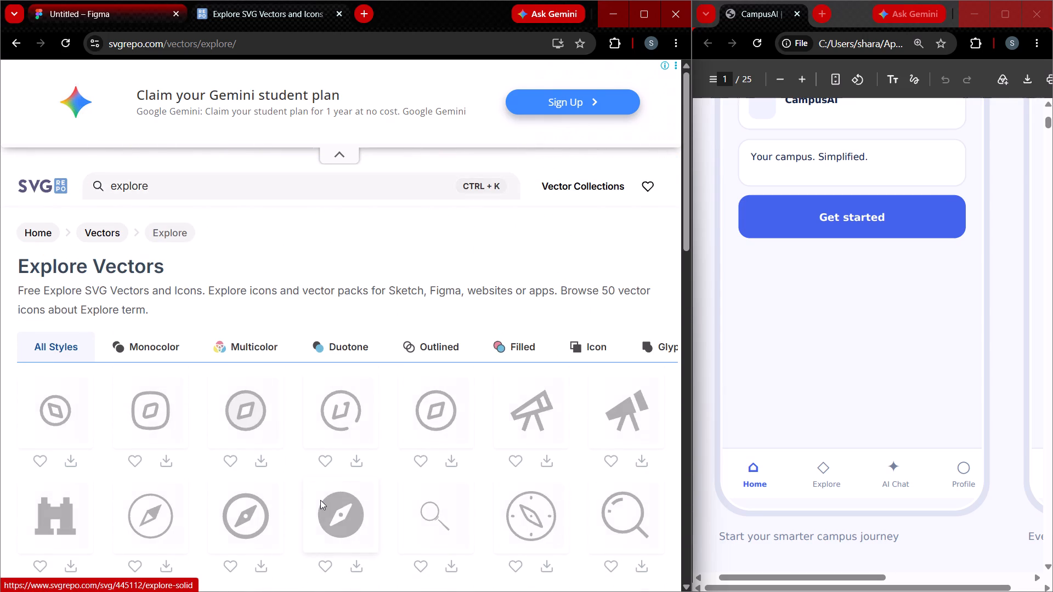
pyautogui.click(115, 14)
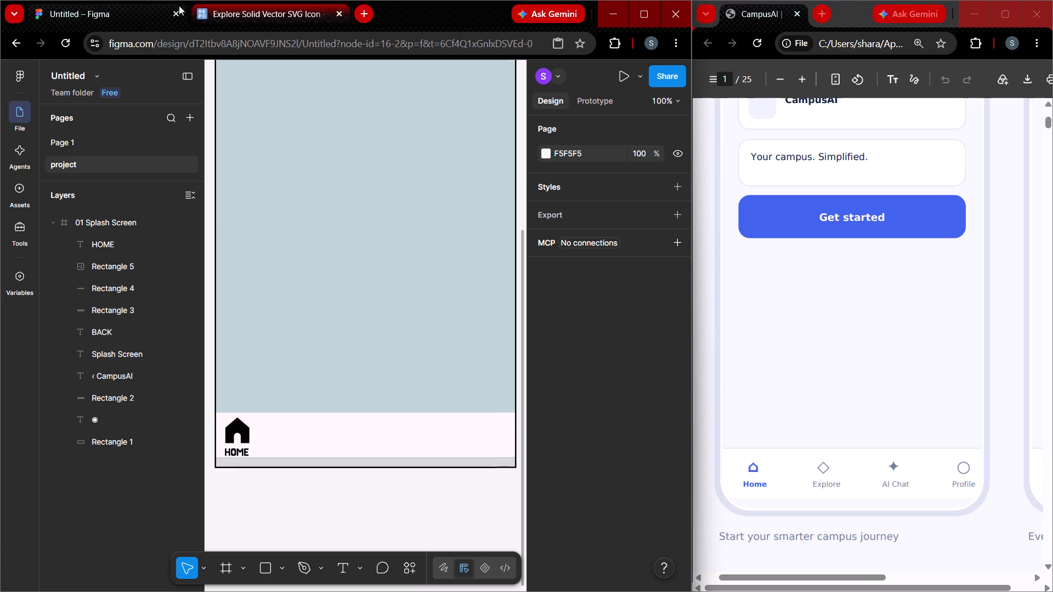
pyautogui.click(240, 11)
pyautogui.rightClick(414, 384)
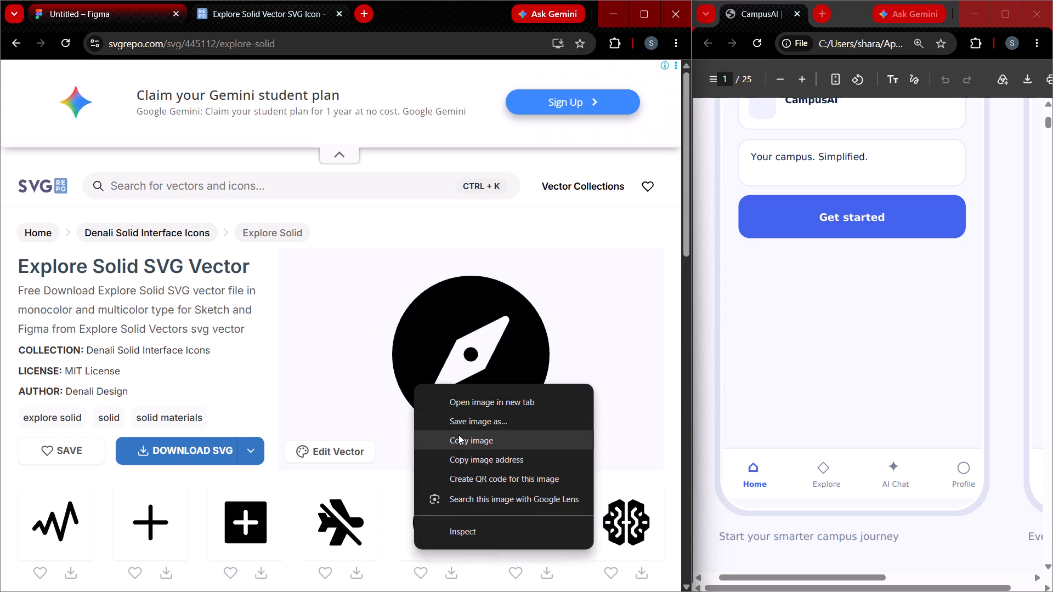
pyautogui.click(461, 435)
# Return to the Figma design and nudge the home icon in the bottom bar to X 11, Y 878.
pyautogui.click(57, 14)
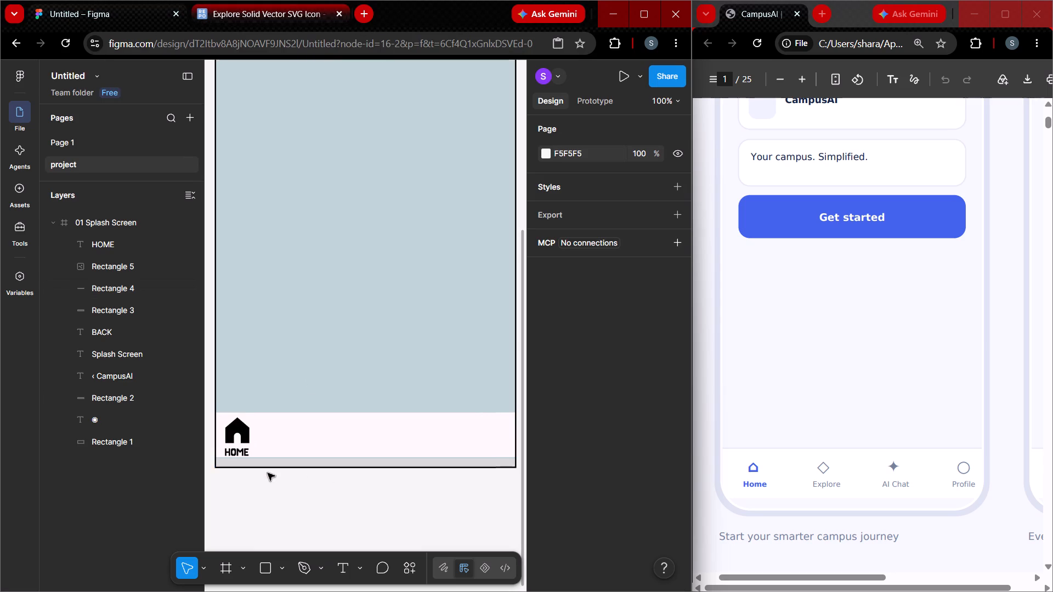
pyautogui.keyDown('ctrl'); pyautogui.scroll(9, 268, 473); pyautogui.keyUp('ctrl')
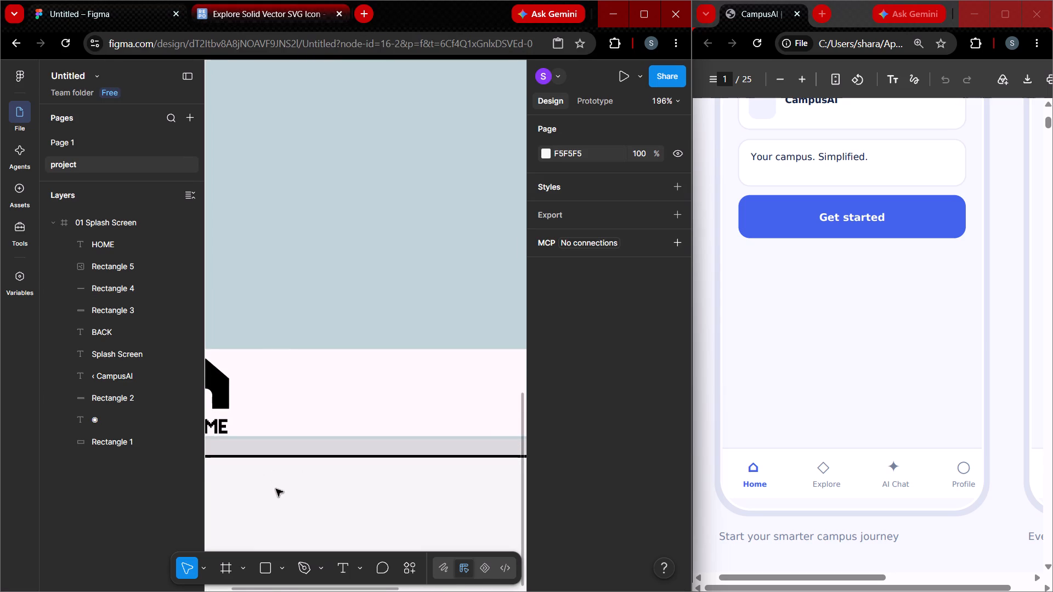
pyautogui.scroll(1, 280, 491)
pyautogui.moveTo(280, 491); pyautogui.dragTo(364, 492, button='middle')
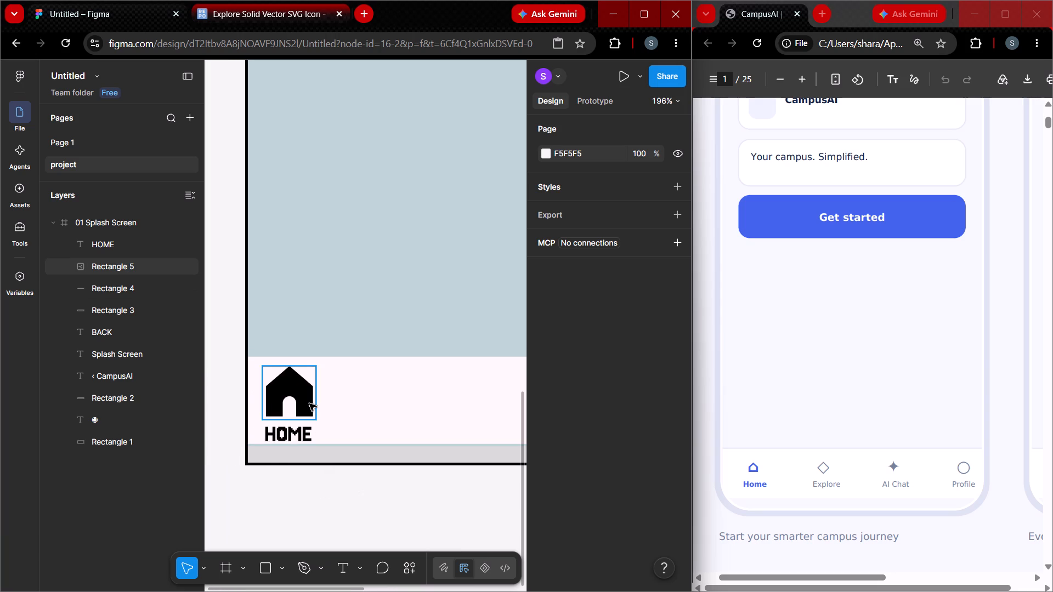
pyautogui.moveTo(301, 401); pyautogui.dragTo(298, 395)
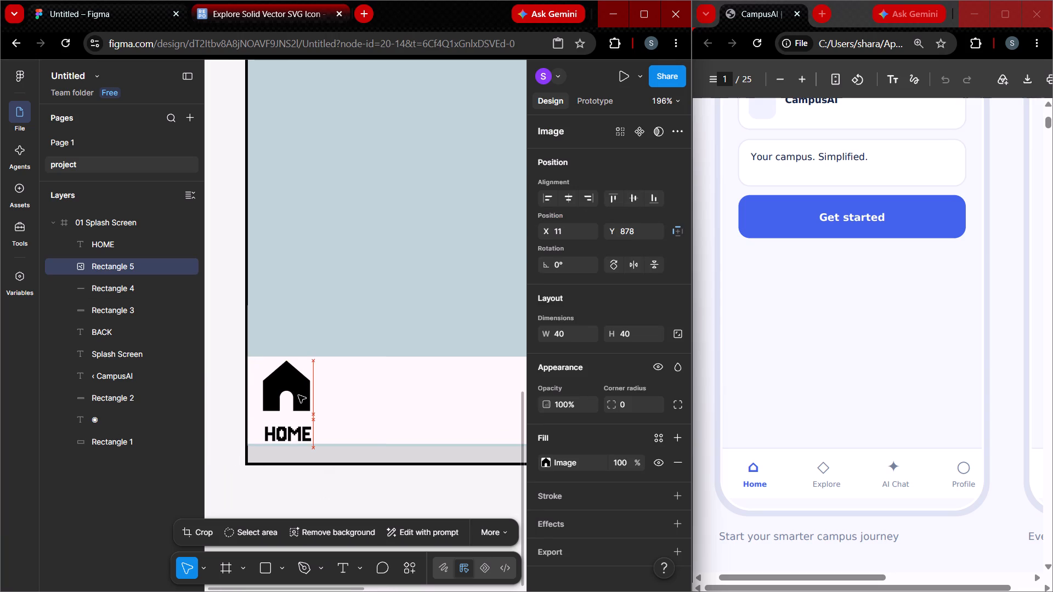
pyautogui.moveTo(298, 395); pyautogui.dragTo(298, 396)
# Reposition the HOME label closer beneath the home icon at X 15, Y 914 and deselect it.
pyautogui.moveTo(290, 436); pyautogui.dragTo(290, 429)
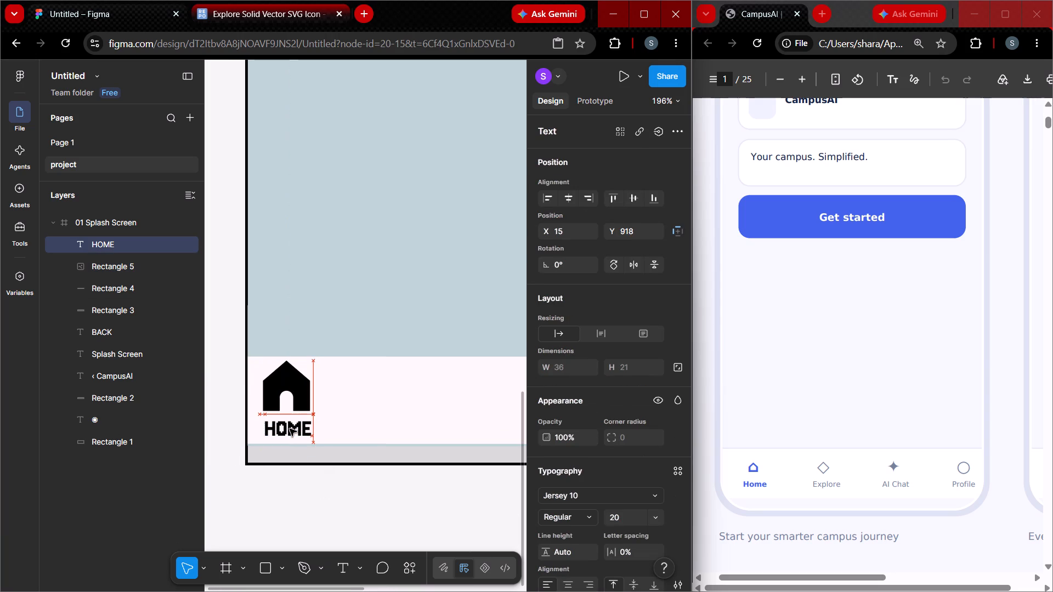
pyautogui.moveTo(290, 429); pyautogui.dragTo(290, 424)
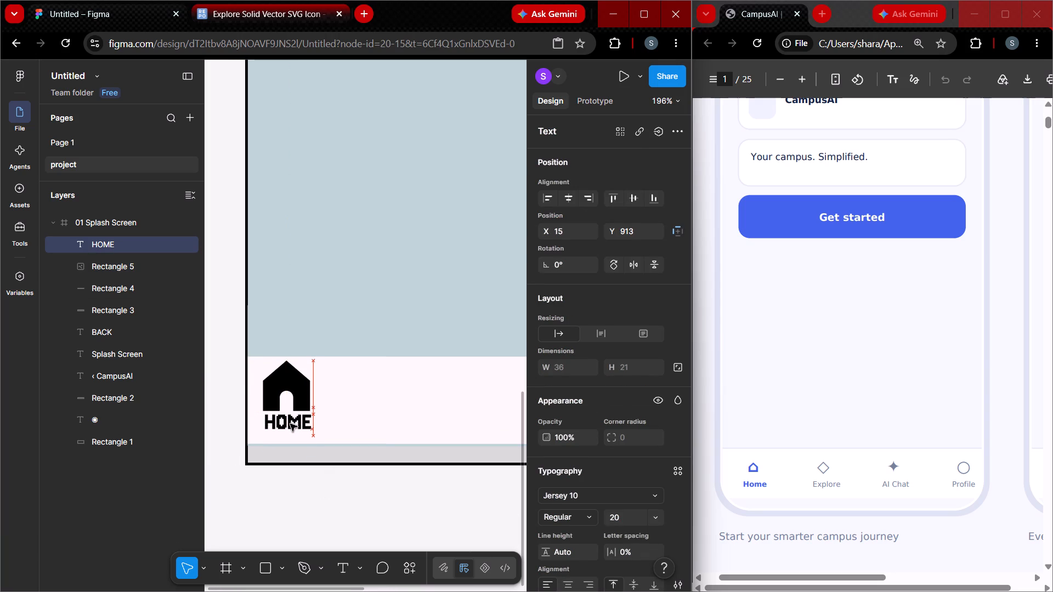
pyautogui.moveTo(290, 424); pyautogui.dragTo(289, 426)
pyautogui.moveTo(289, 426); pyautogui.dragTo(288, 426)
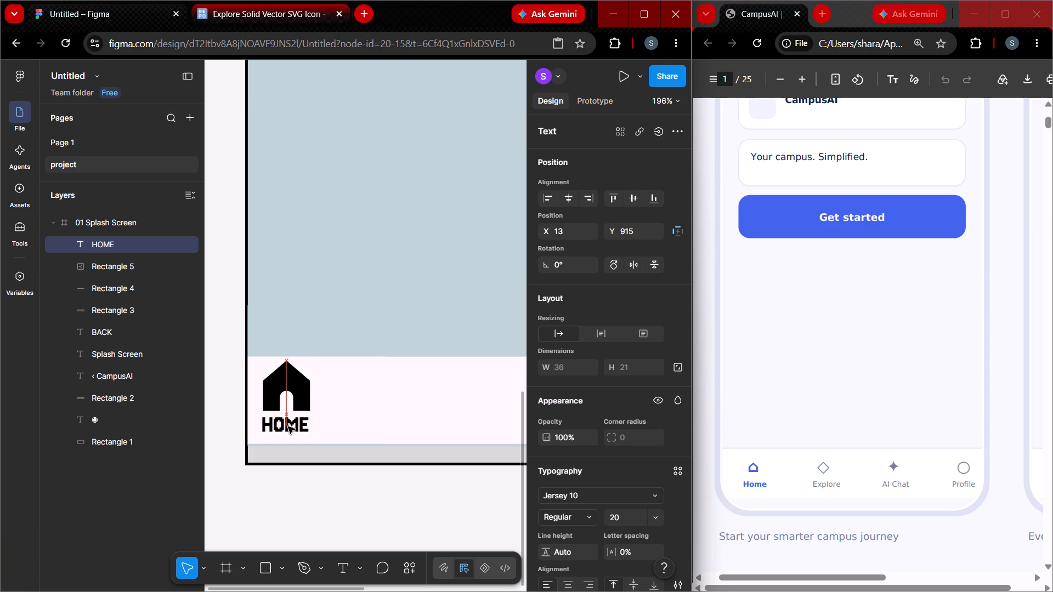
pyautogui.moveTo(288, 426); pyautogui.dragTo(290, 425)
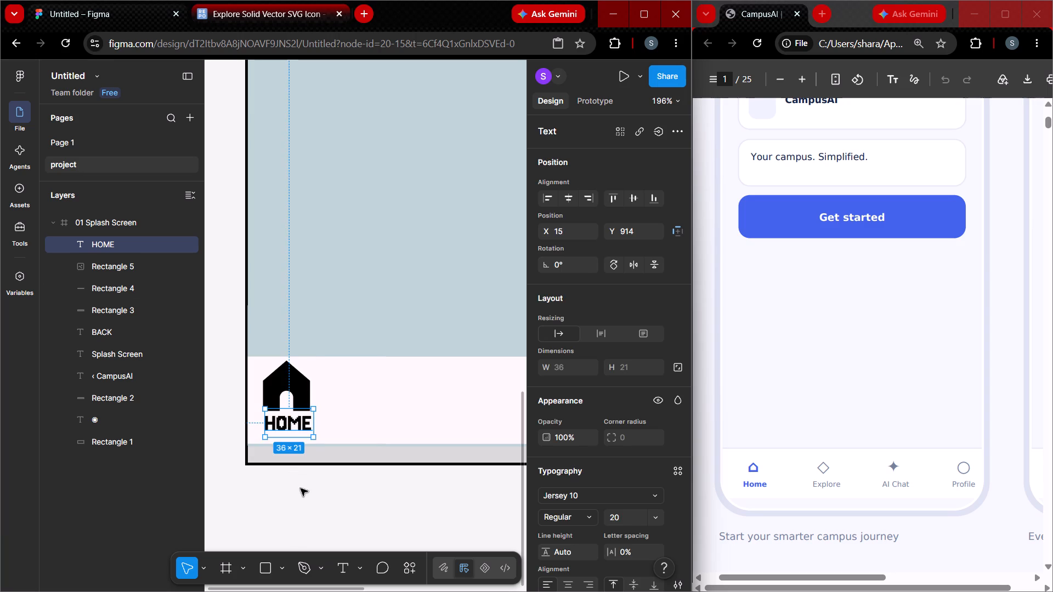
pyautogui.click(301, 489)
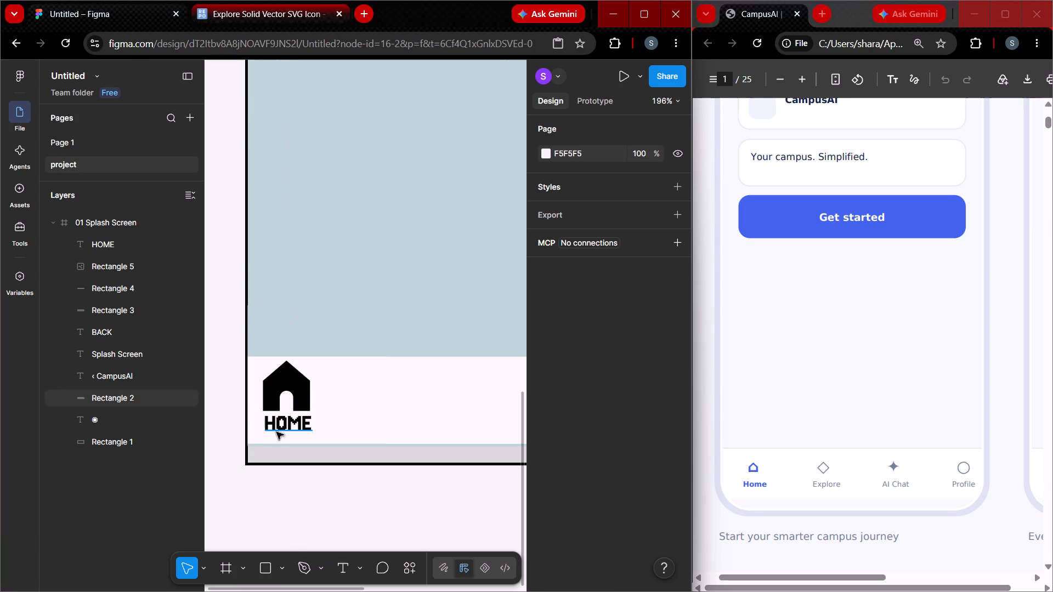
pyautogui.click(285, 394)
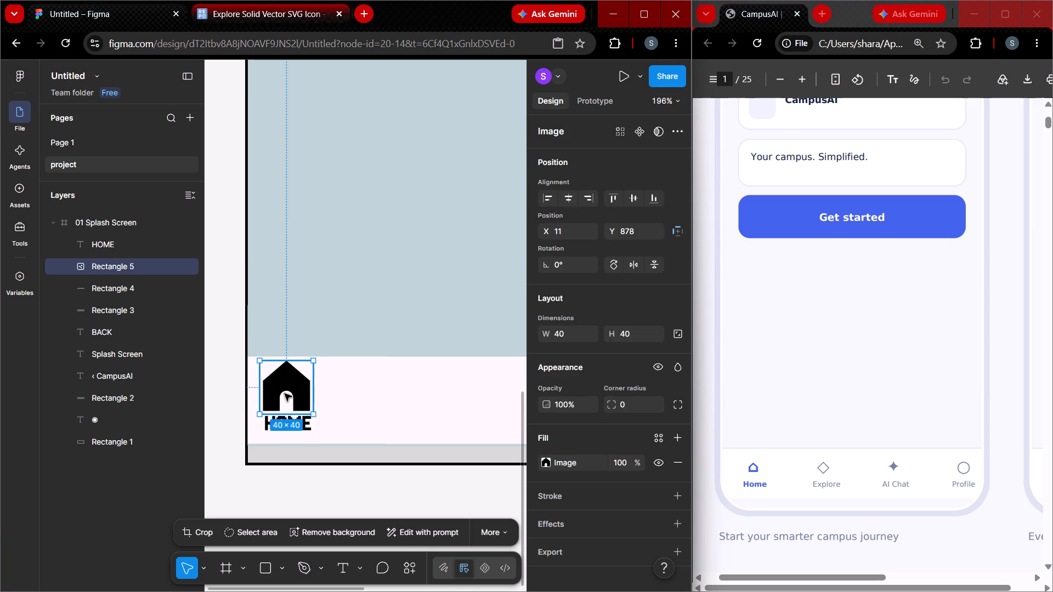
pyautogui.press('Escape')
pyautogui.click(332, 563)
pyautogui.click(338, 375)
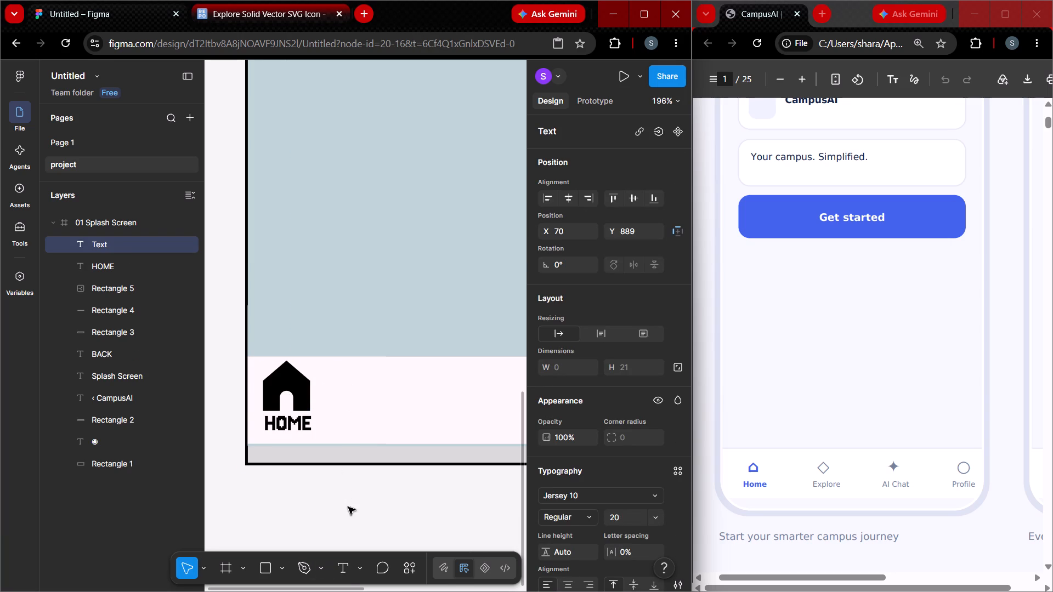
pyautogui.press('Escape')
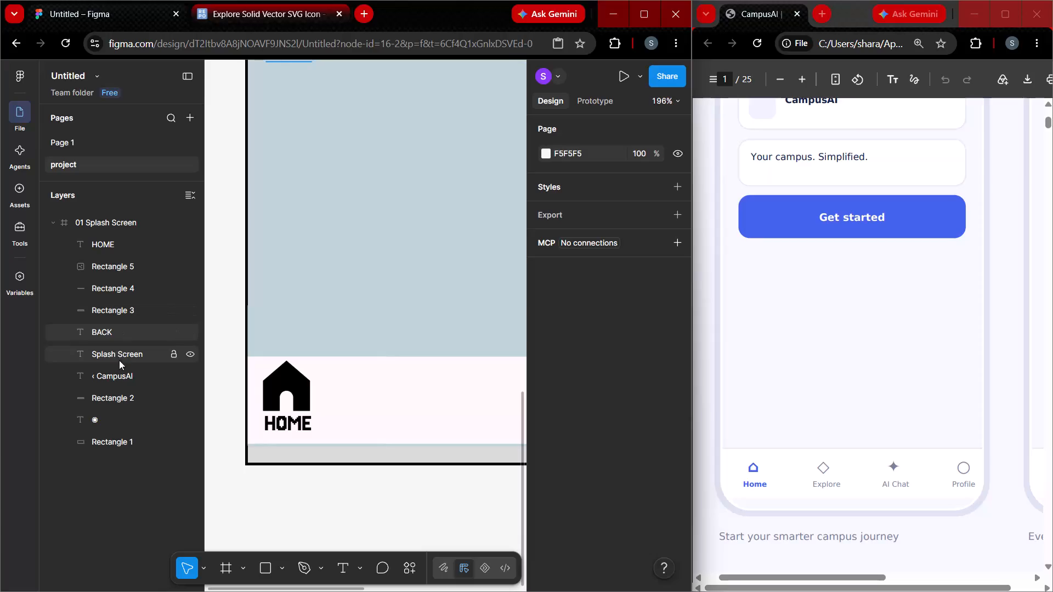
# Add a 40 × 40 rectangle near the home icon at X 33, Y 841.
pyautogui.click(259, 564)
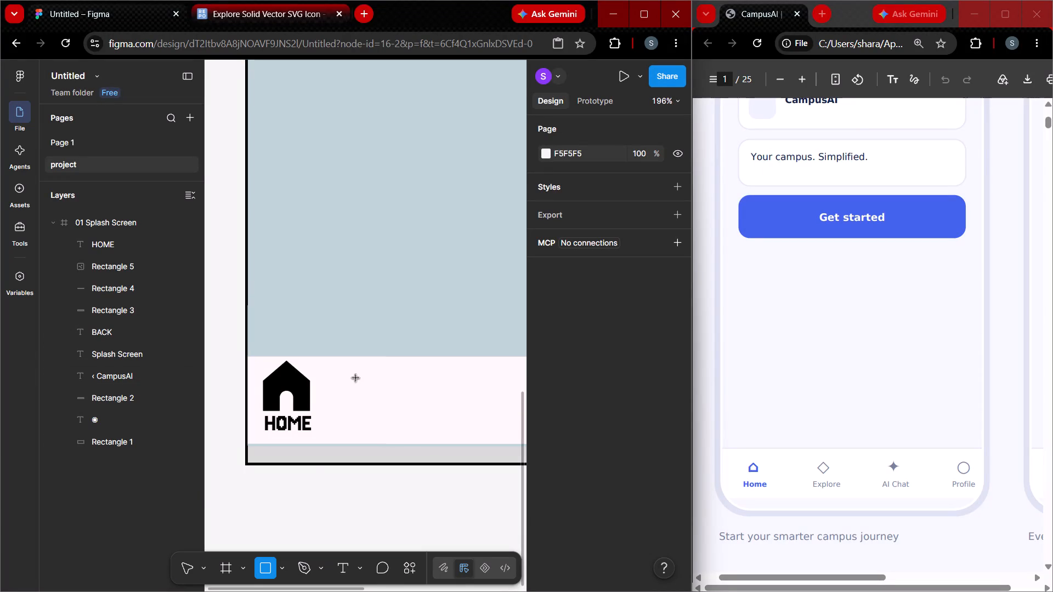
pyautogui.click(356, 378)
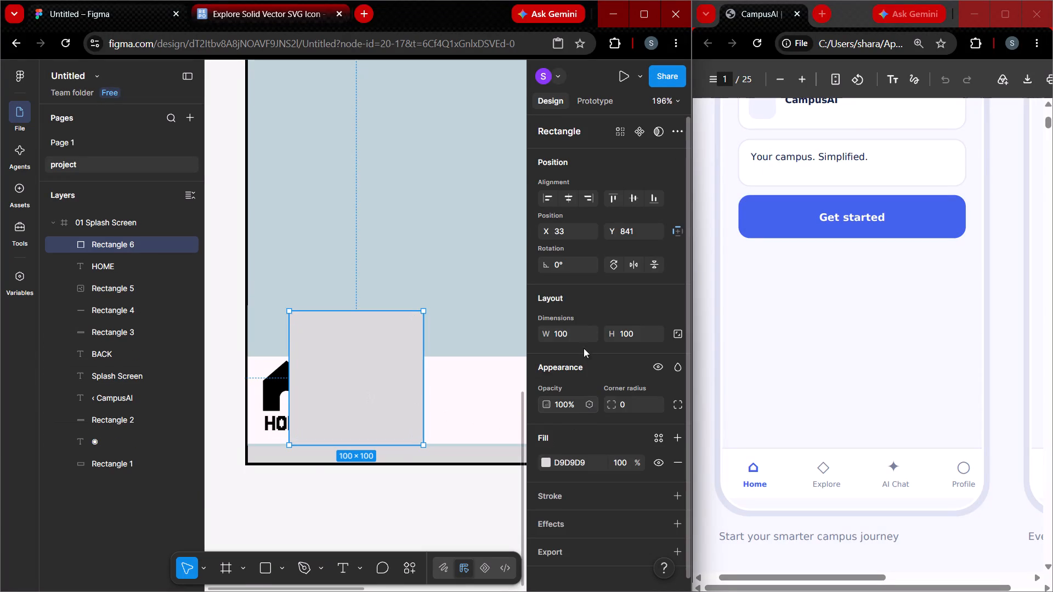
pyautogui.click(579, 335)
pyautogui.write('40')
pyautogui.click(629, 323)
pyautogui.click(629, 334)
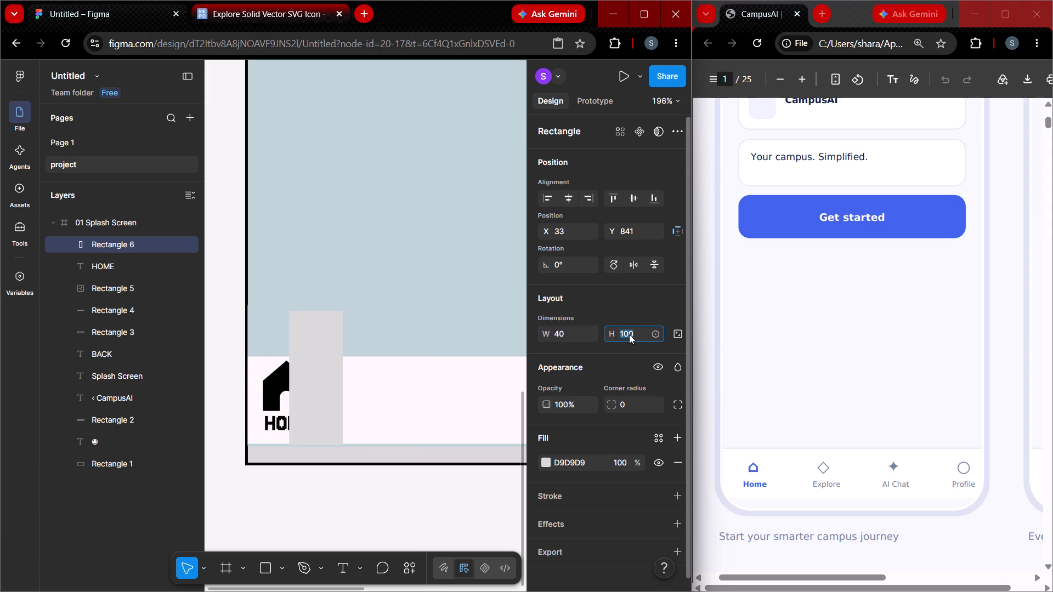
pyautogui.write('40')
pyautogui.press('Return')
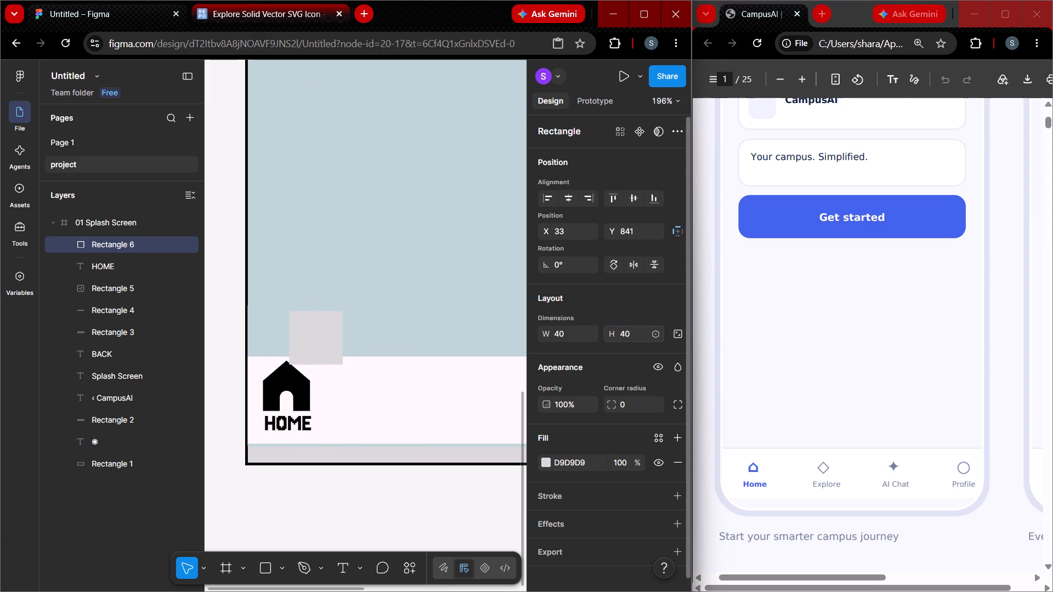
# Fill the 40 × 40 square with the copied compass image and place it beside the home icon at X 77, Y 878.
pyautogui.click(322, 337)
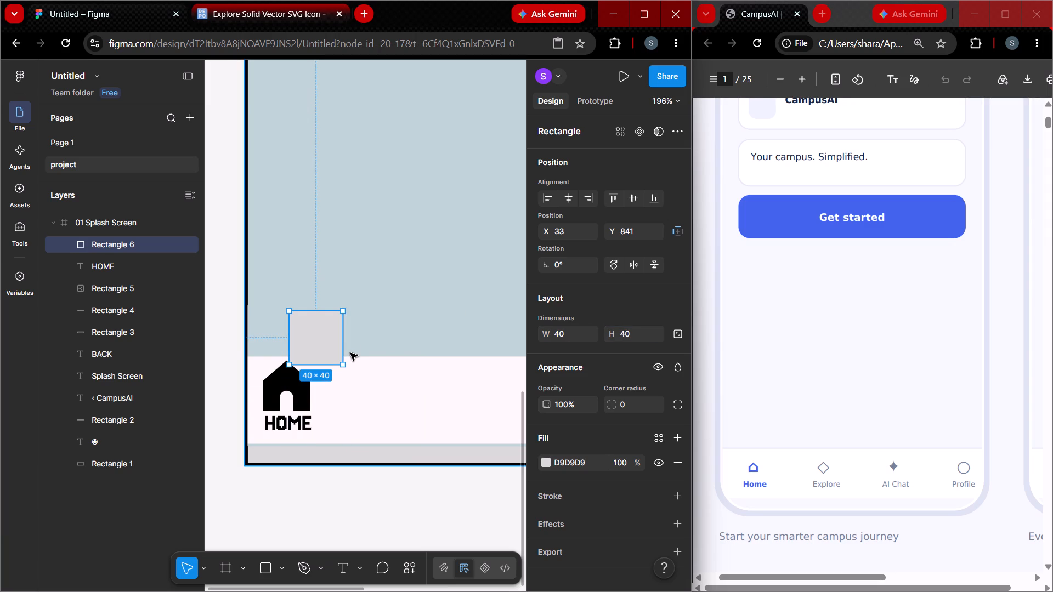
pyautogui.hotkey('ctrl', 'v')
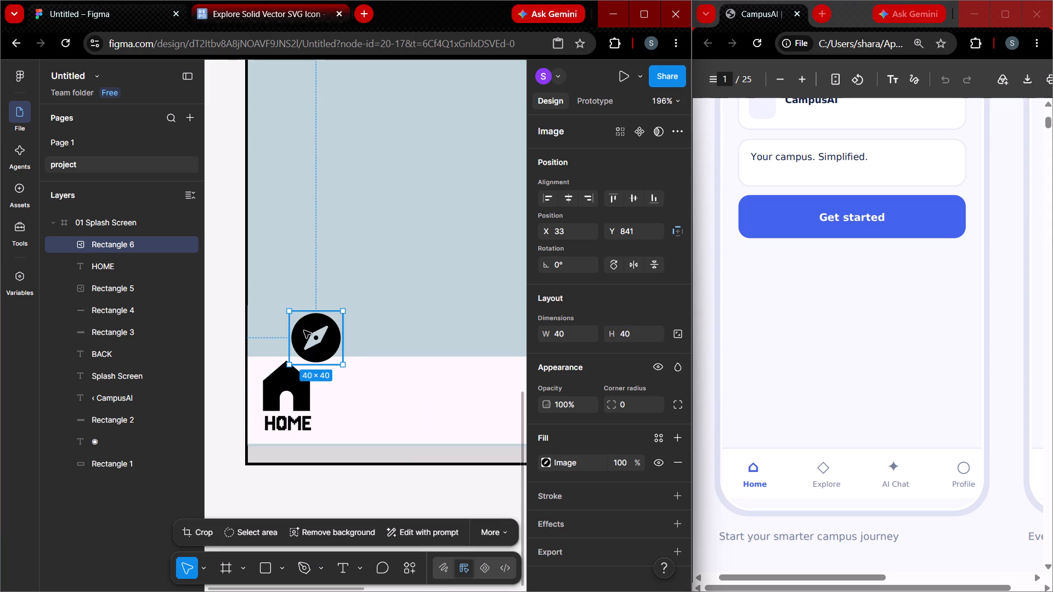
pyautogui.moveTo(304, 331); pyautogui.dragTo(358, 383)
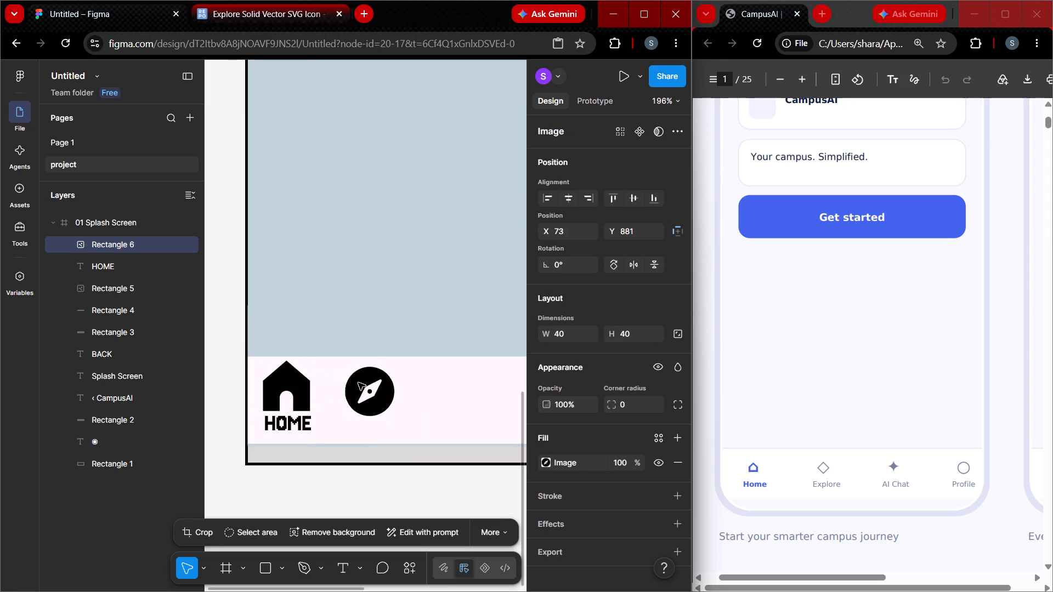
pyautogui.moveTo(358, 383); pyautogui.dragTo(361, 380)
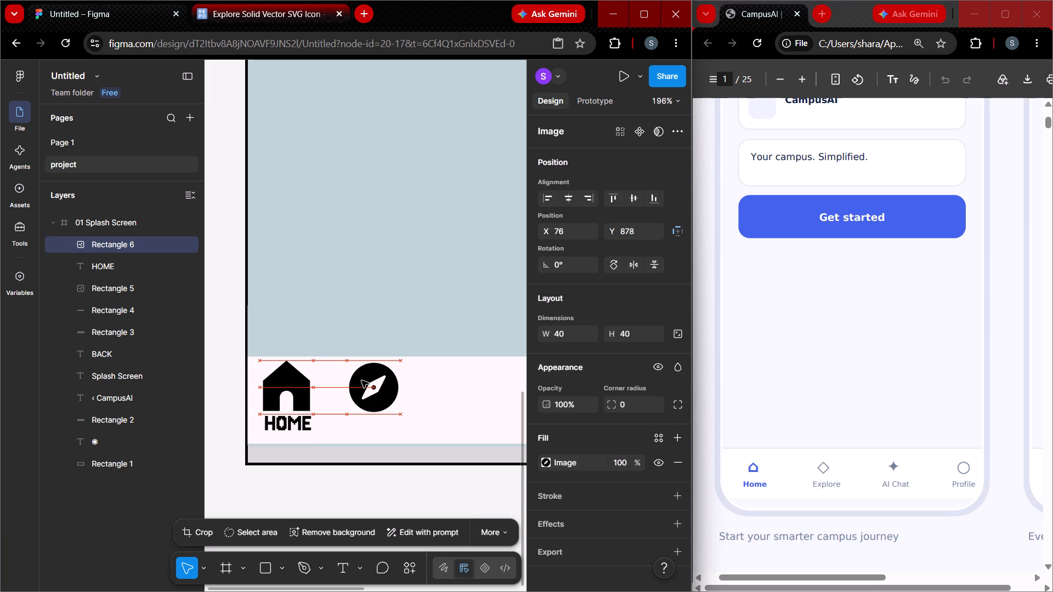
pyautogui.moveTo(361, 380); pyautogui.dragTo(363, 382)
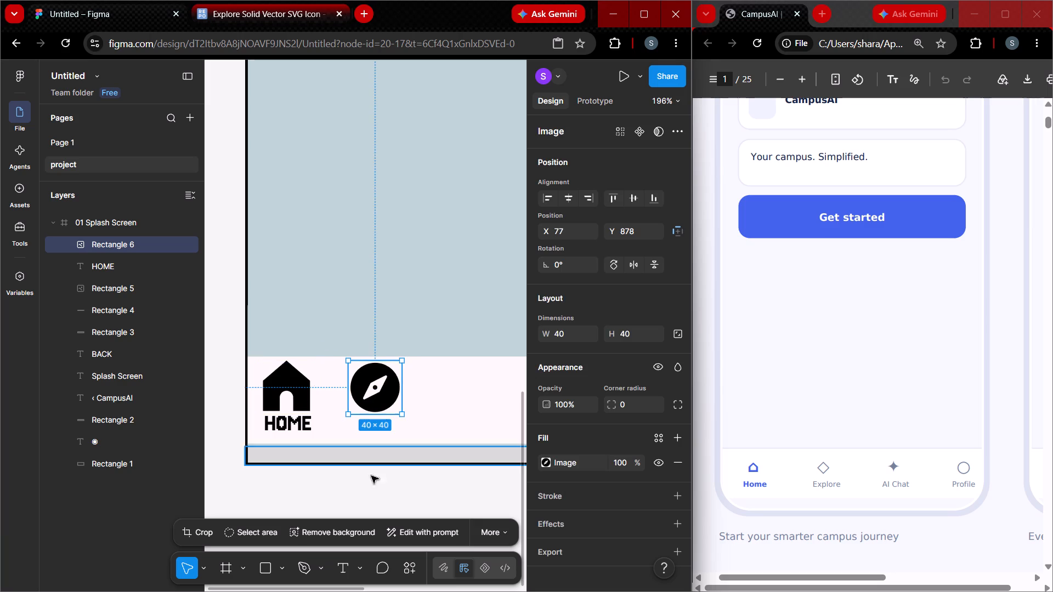
pyautogui.click(384, 503)
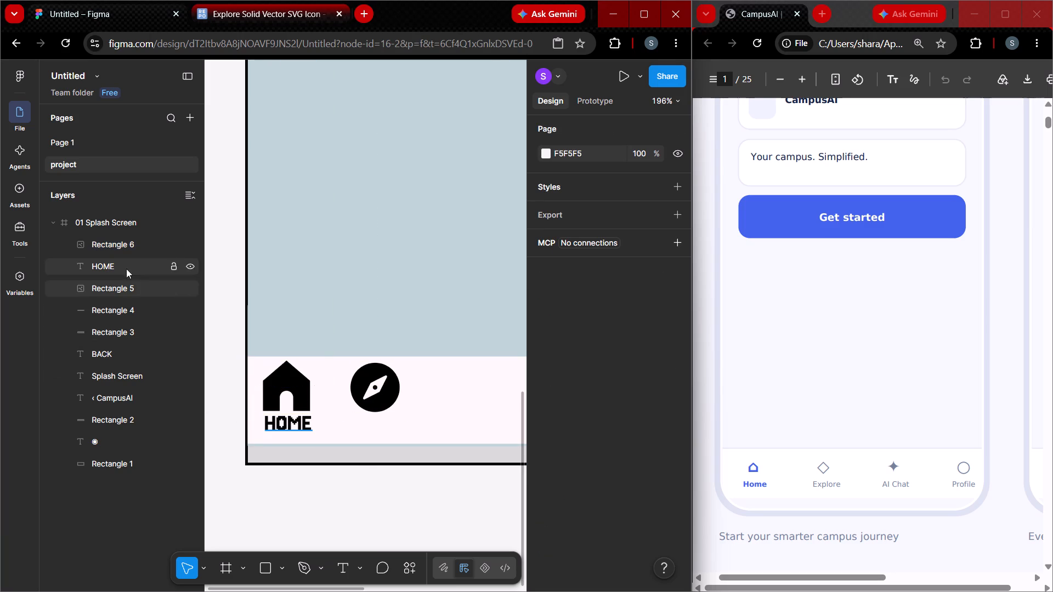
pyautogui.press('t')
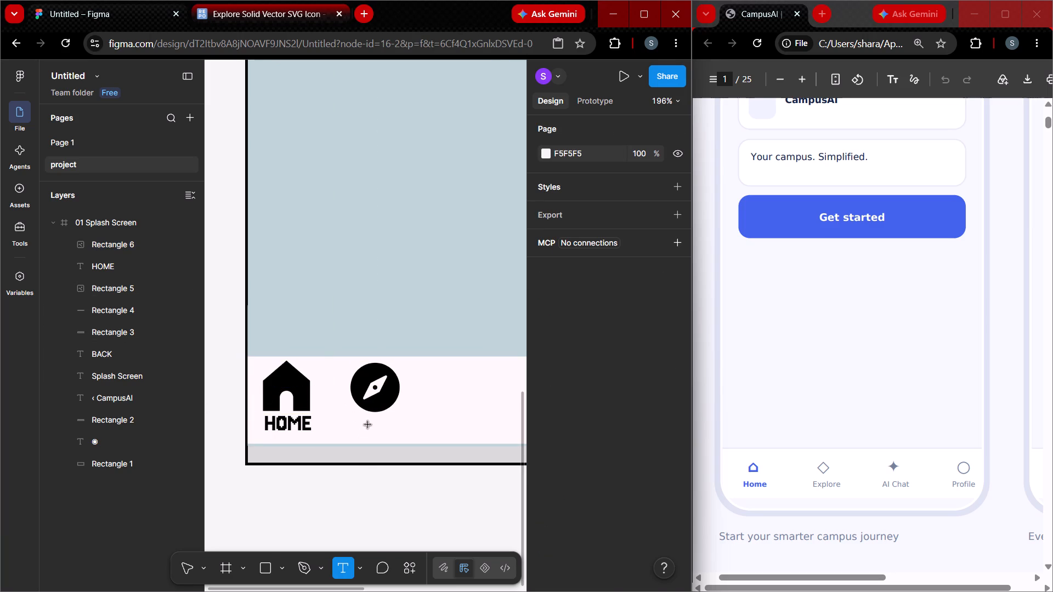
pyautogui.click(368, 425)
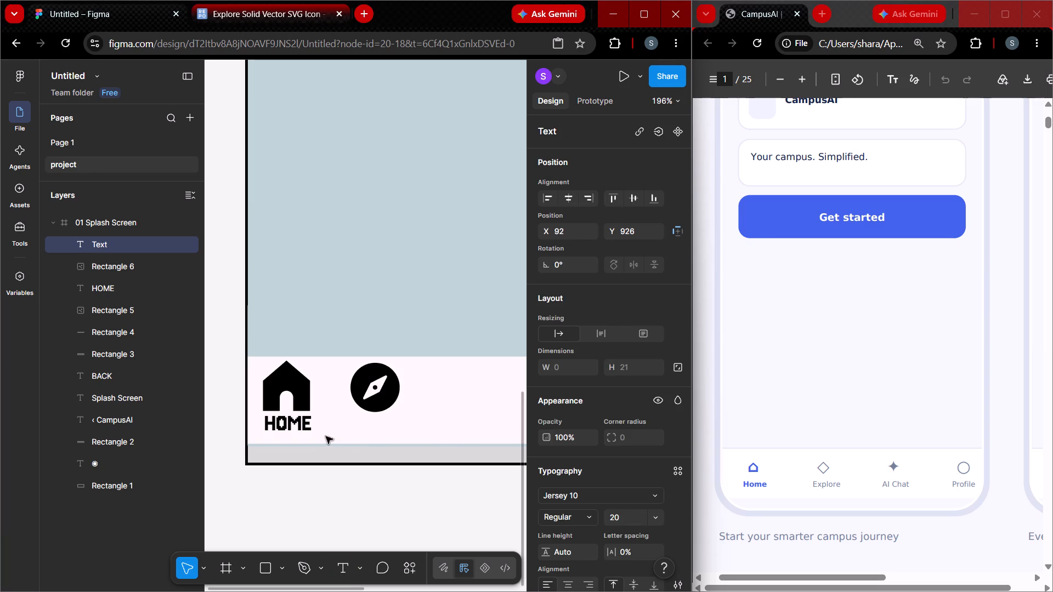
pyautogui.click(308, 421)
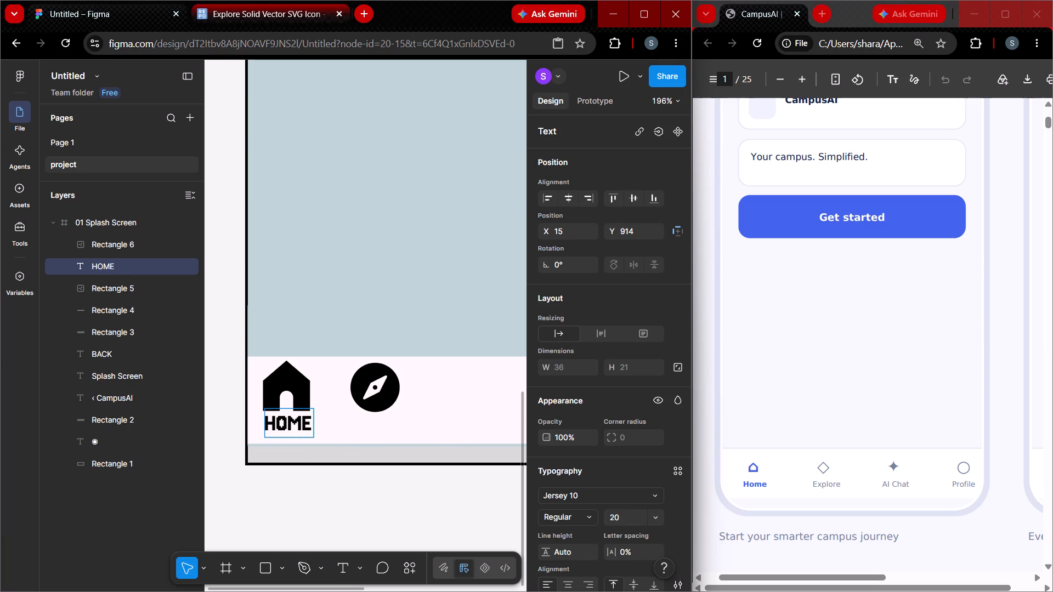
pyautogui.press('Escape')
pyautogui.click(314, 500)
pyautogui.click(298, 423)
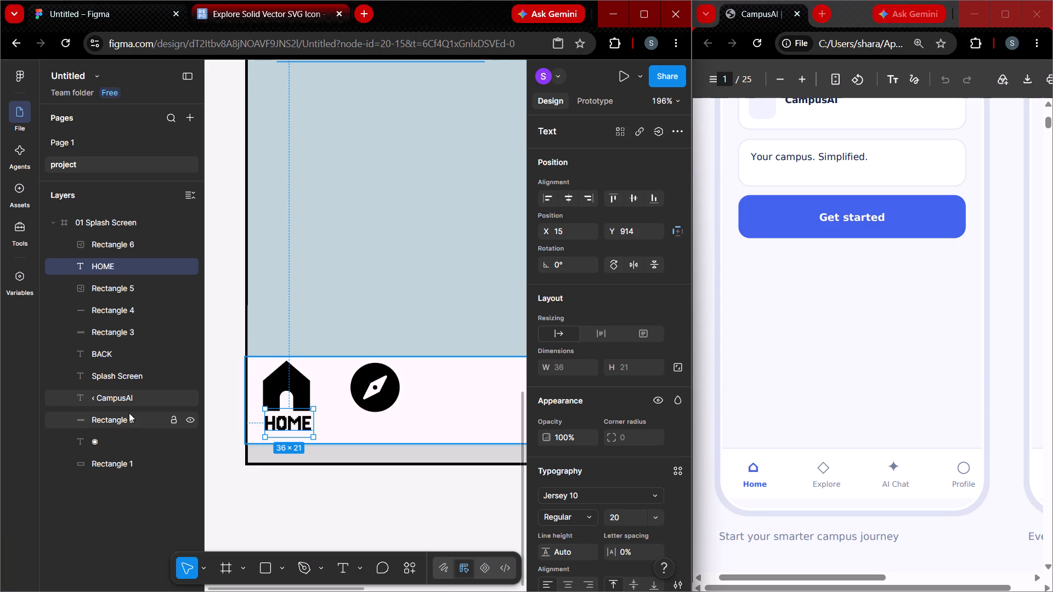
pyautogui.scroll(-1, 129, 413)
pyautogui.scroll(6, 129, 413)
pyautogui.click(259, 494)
# Add an EXPLORE text label beneath the compass icon, level with the HOME label at about X 72, Y 914.
pyautogui.press('t')
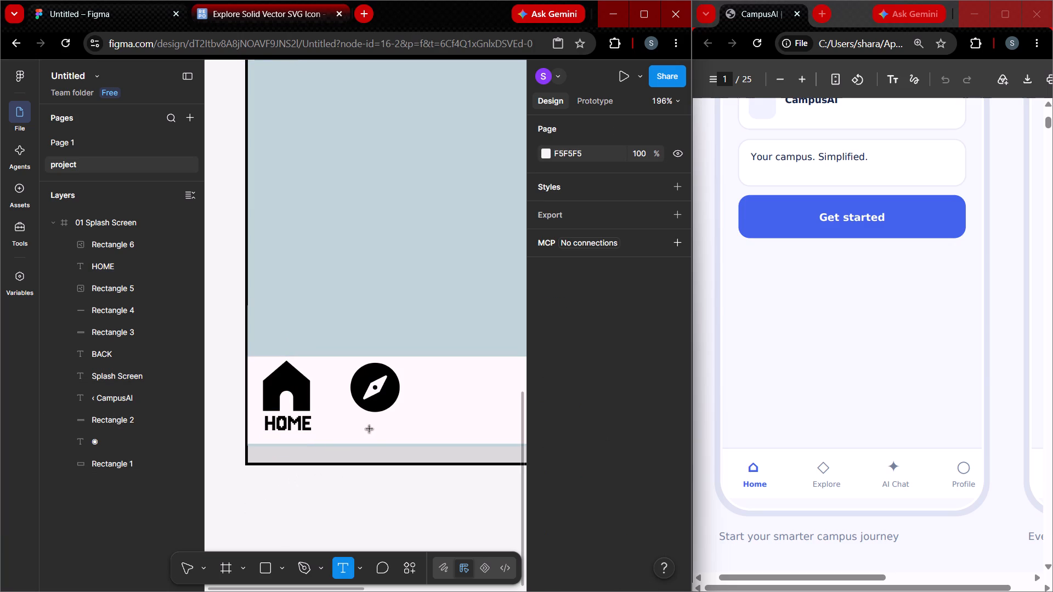
pyautogui.click(370, 429)
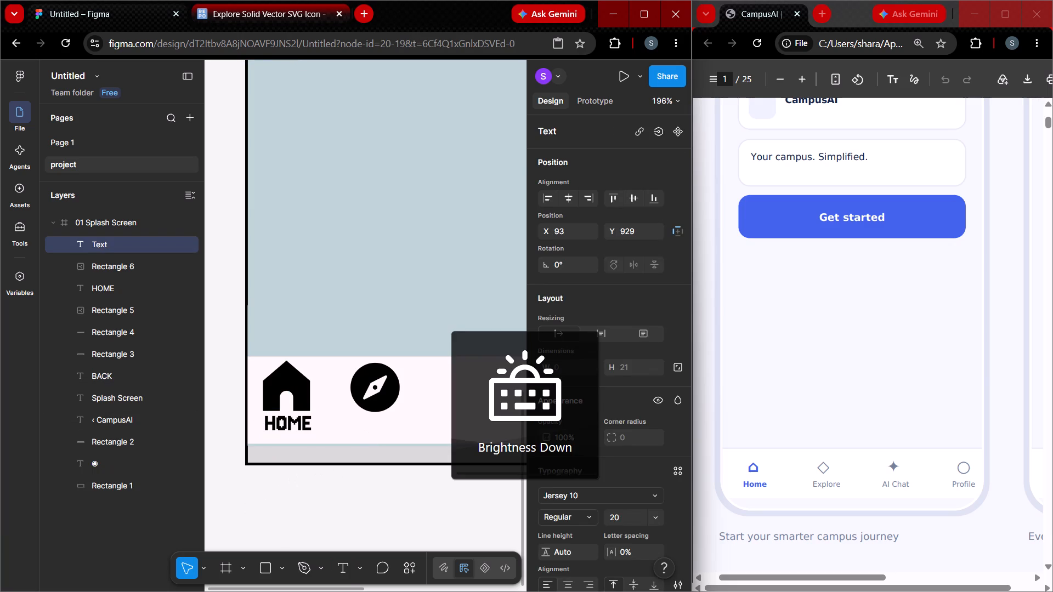
pyautogui.press('e')
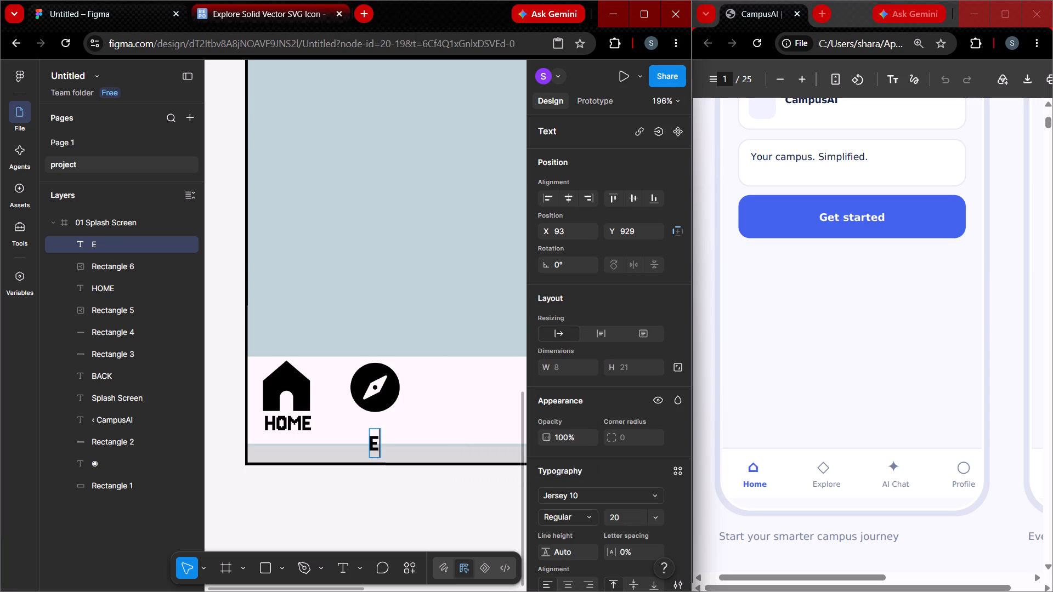
pyautogui.write('XPLORE')
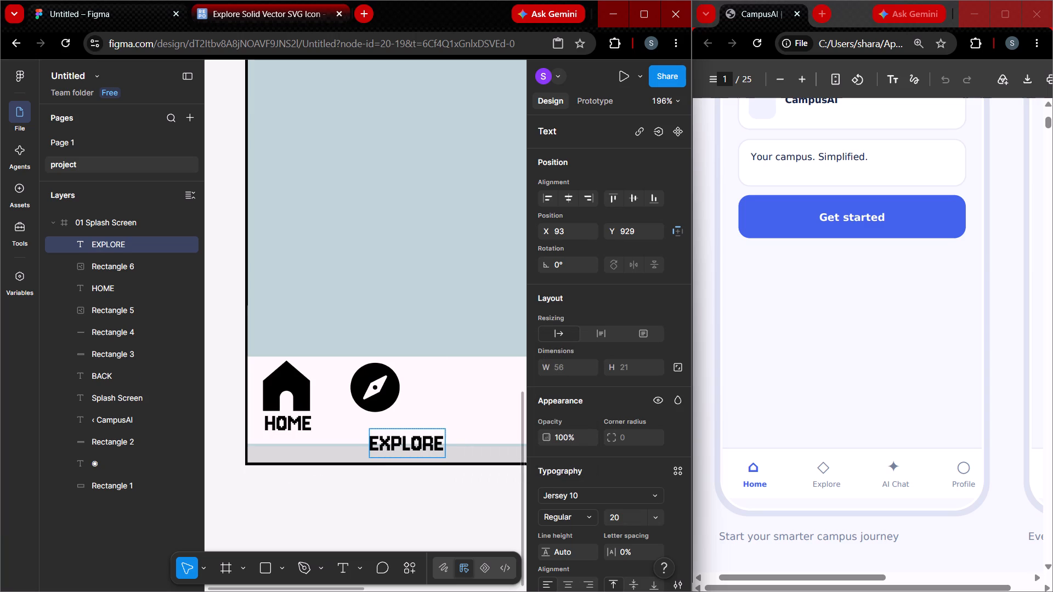
pyautogui.press('Escape')
pyautogui.click(274, 425)
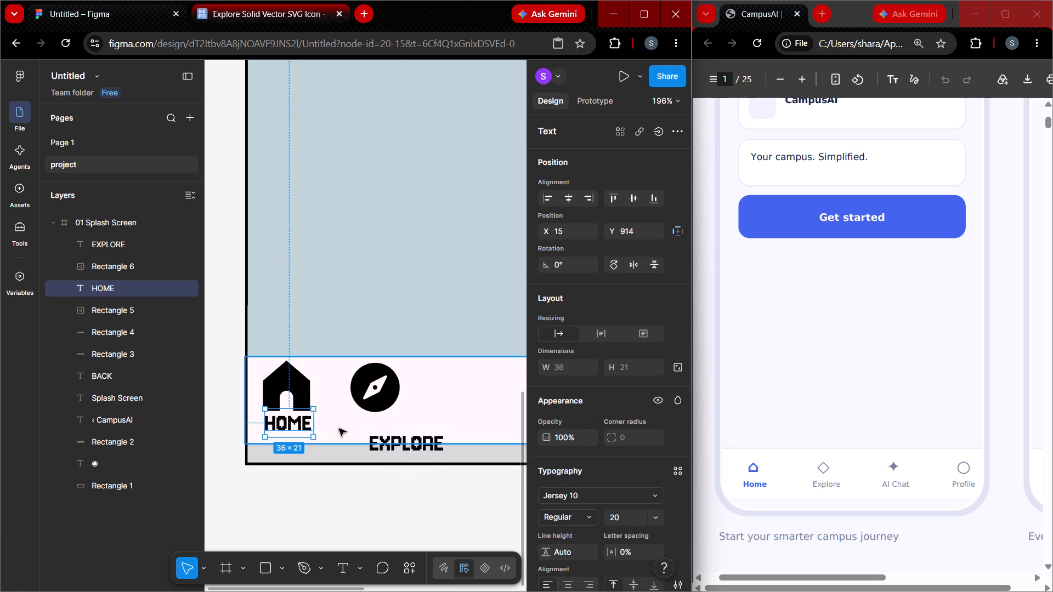
pyautogui.click(380, 440)
pyautogui.moveTo(402, 446); pyautogui.dragTo(381, 430)
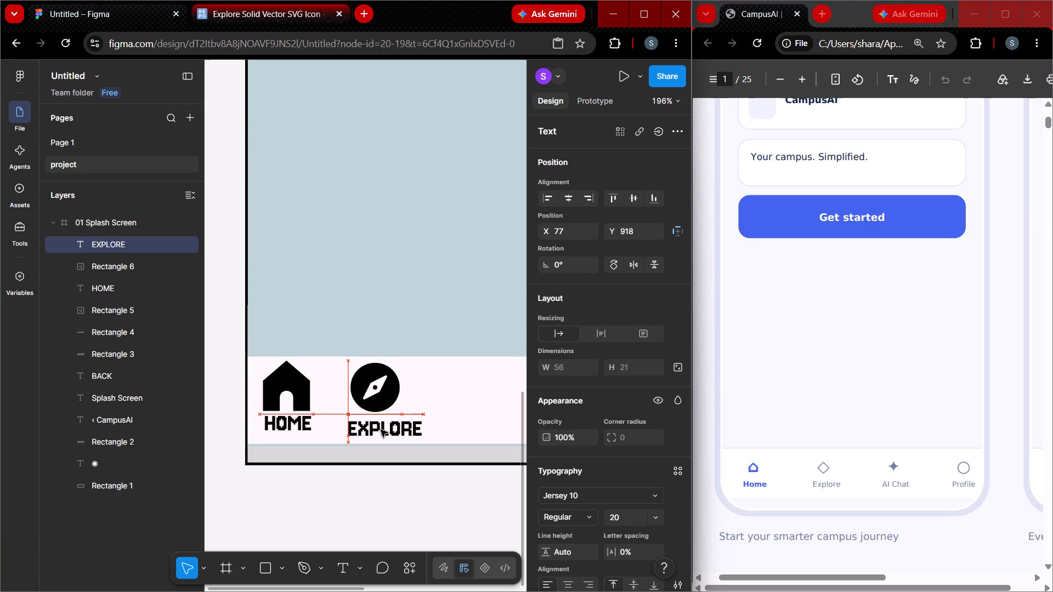
pyautogui.moveTo(381, 430); pyautogui.dragTo(373, 428)
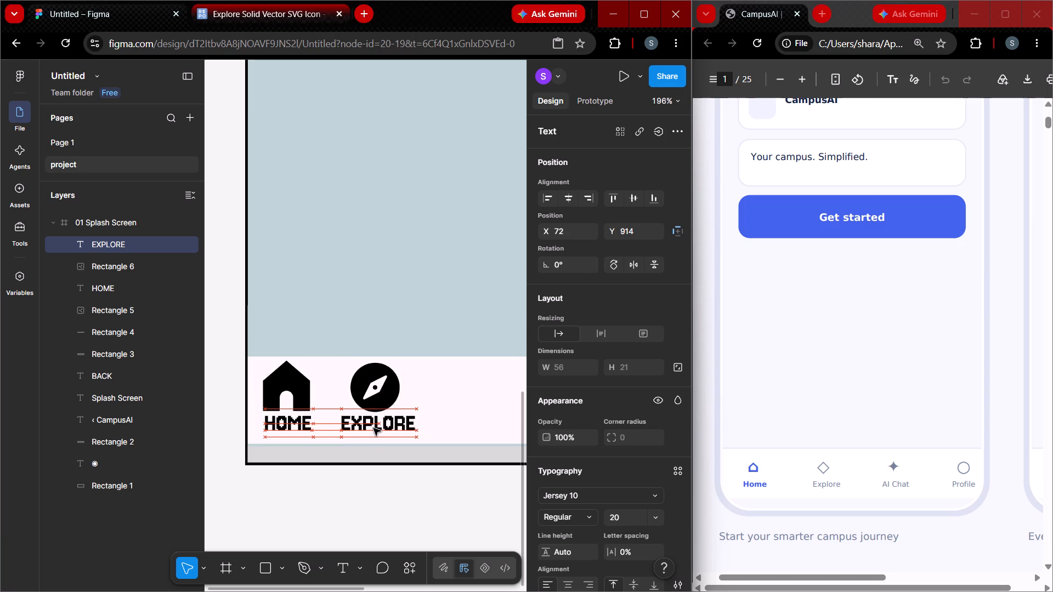
pyautogui.moveTo(373, 428); pyautogui.dragTo(373, 427)
pyautogui.click(376, 495)
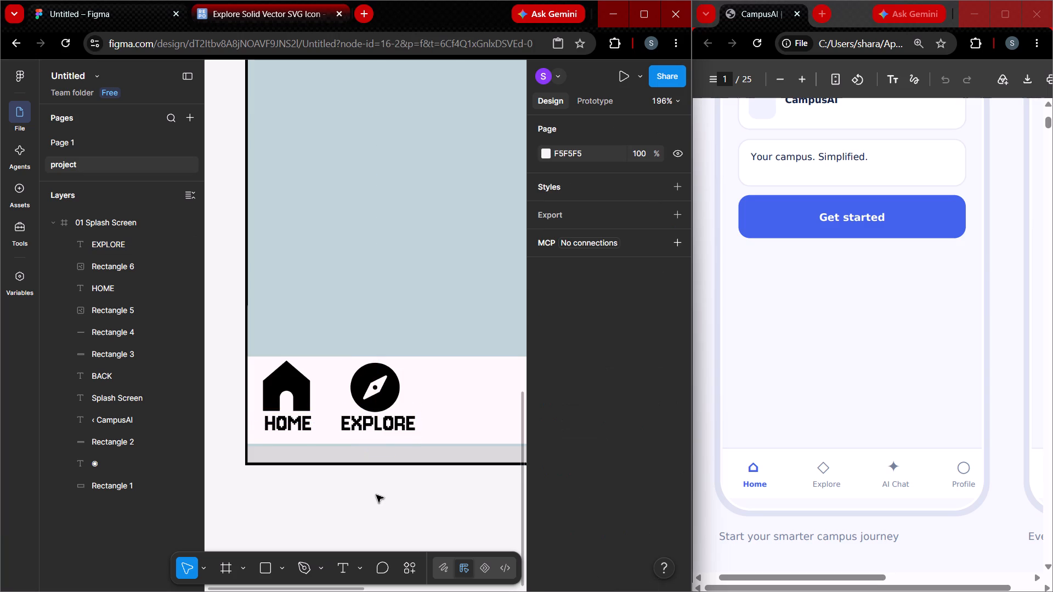
# Move the compass icon further along the bottom bar to X 116, Y 878 and centre the EXPLORE label beneath it.
pyautogui.moveTo(466, 517); pyautogui.dragTo(418, 516, button='middle')
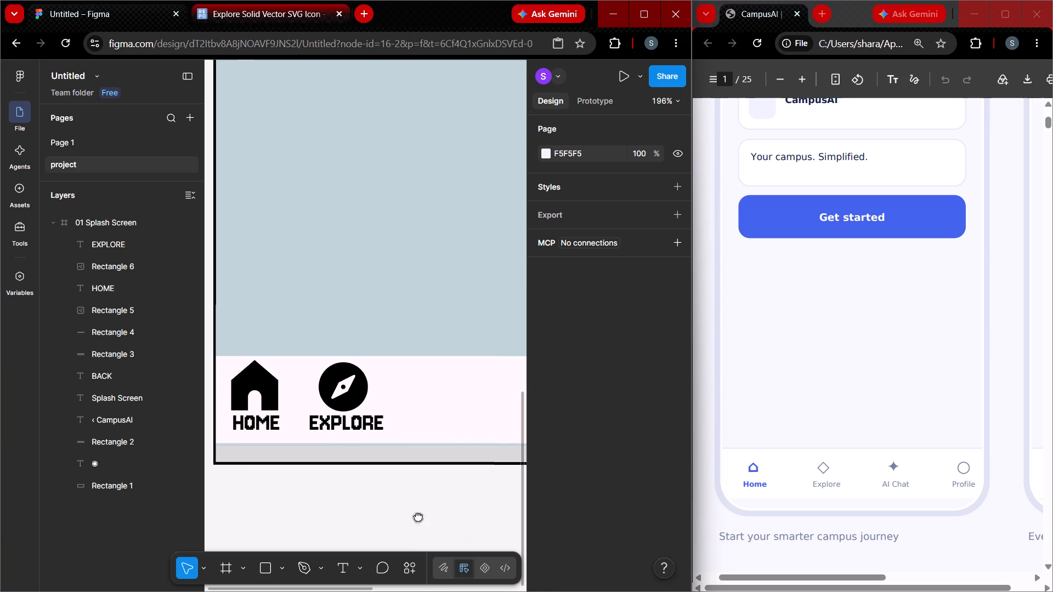
pyautogui.moveTo(418, 516); pyautogui.dragTo(353, 517, button='middle')
pyautogui.moveTo(445, 498); pyautogui.dragTo(308, 494, button='middle')
pyautogui.keyDown('ctrl'); pyautogui.scroll(-8, 319, 483); pyautogui.keyUp('ctrl')
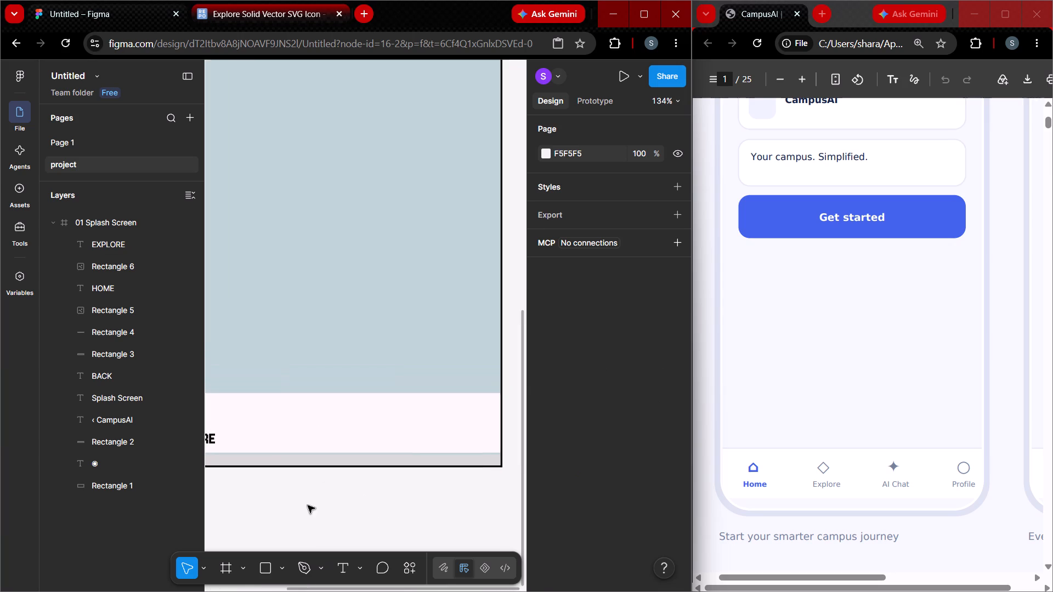
pyautogui.moveTo(306, 508); pyautogui.dragTo(418, 496, button='middle')
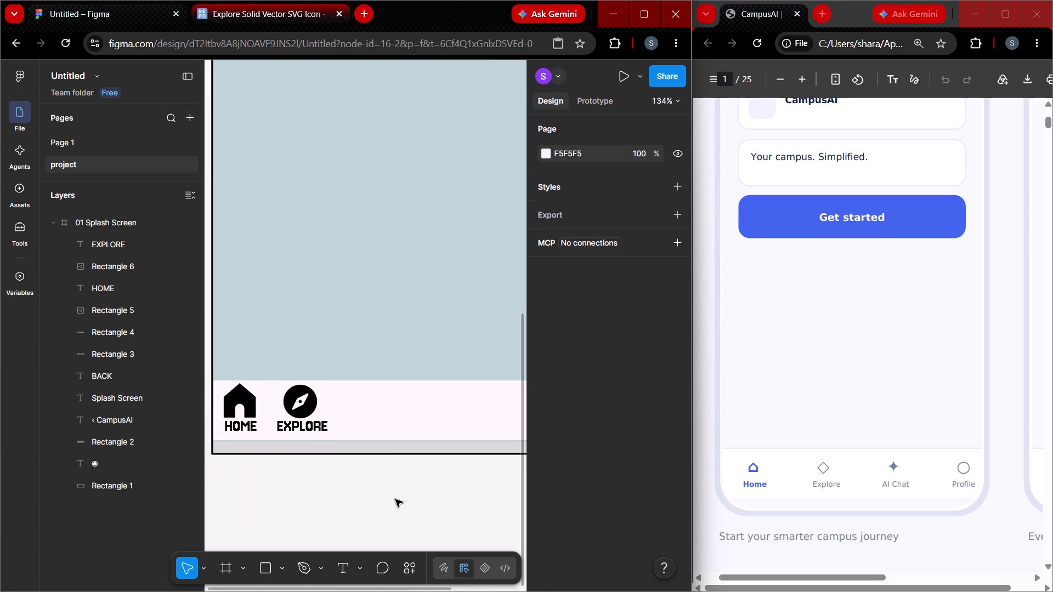
pyautogui.keyDown('ctrl'); pyautogui.scroll(-7, 395, 499); pyautogui.keyUp('ctrl')
pyautogui.moveTo(403, 502); pyautogui.dragTo(371, 487, button='middle')
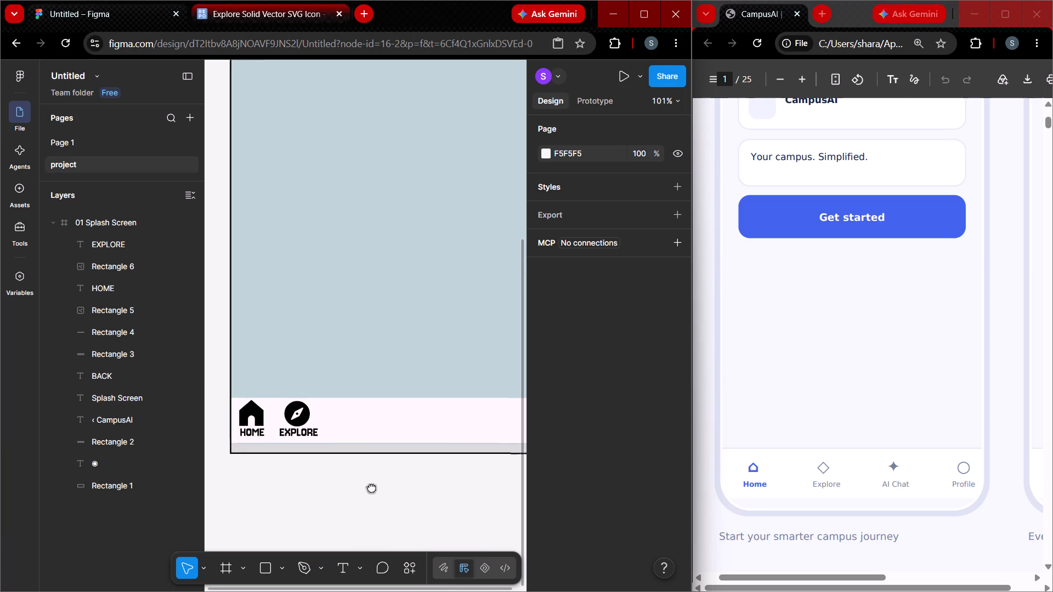
pyautogui.moveTo(371, 487); pyautogui.dragTo(342, 477, button='middle')
pyautogui.moveTo(267, 401); pyautogui.dragTo(292, 404)
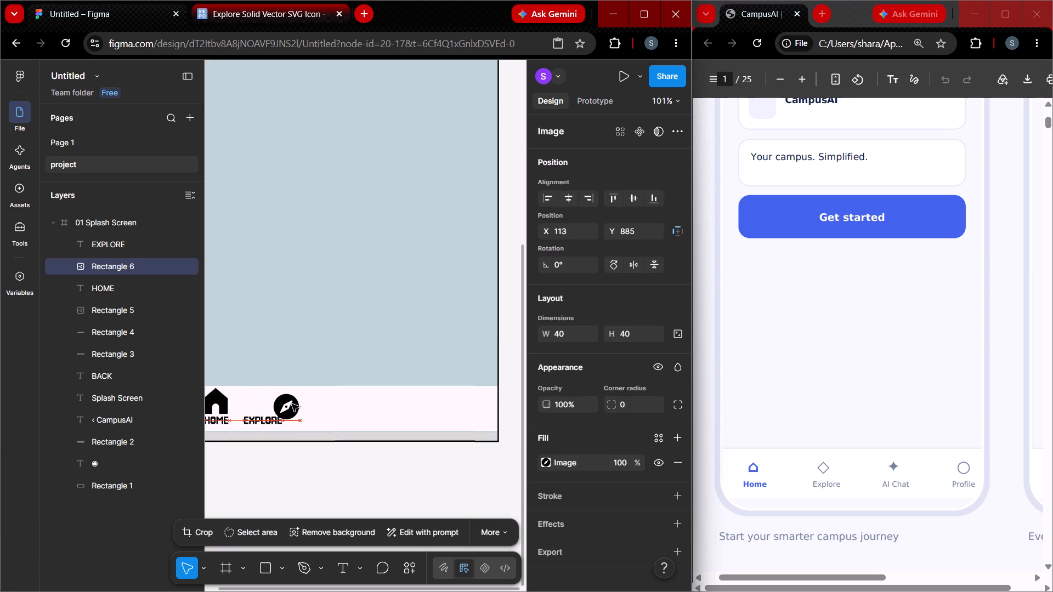
pyautogui.moveTo(292, 404); pyautogui.dragTo(294, 402)
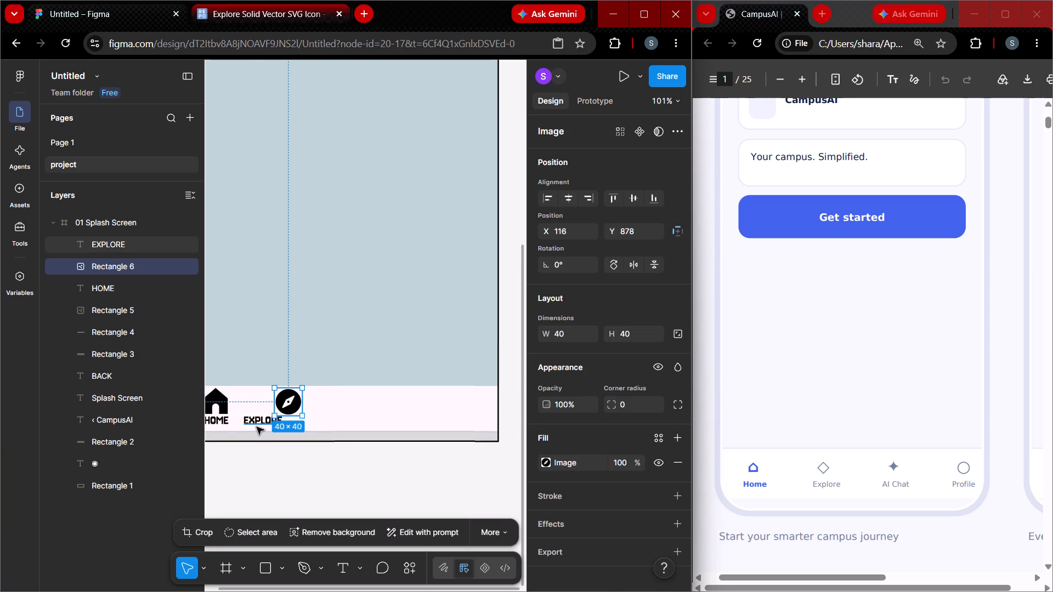
pyautogui.moveTo(257, 423); pyautogui.dragTo(283, 425)
pyautogui.click(305, 473)
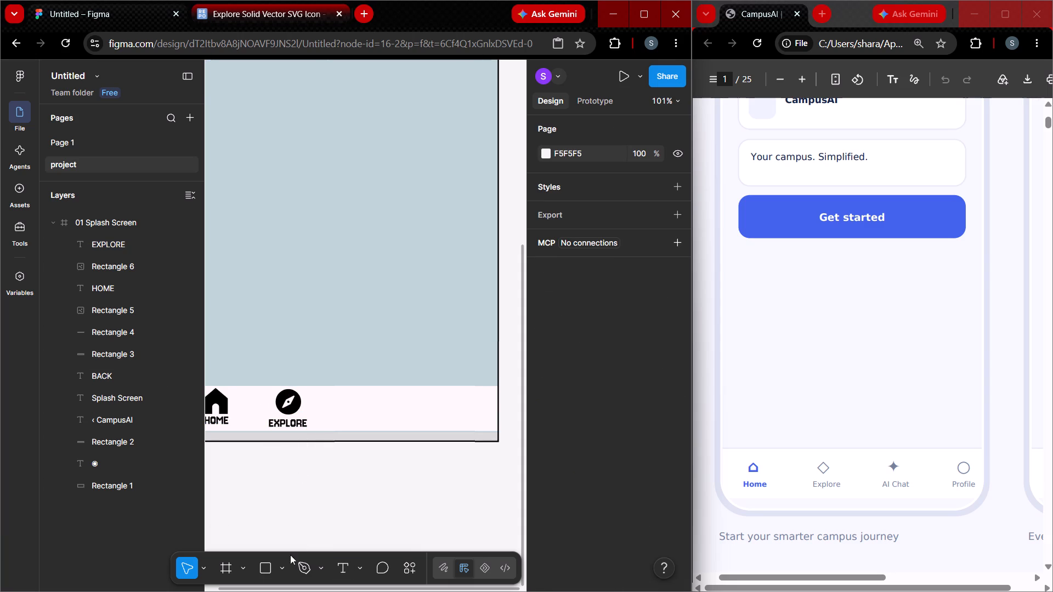
pyautogui.click(239, 7)
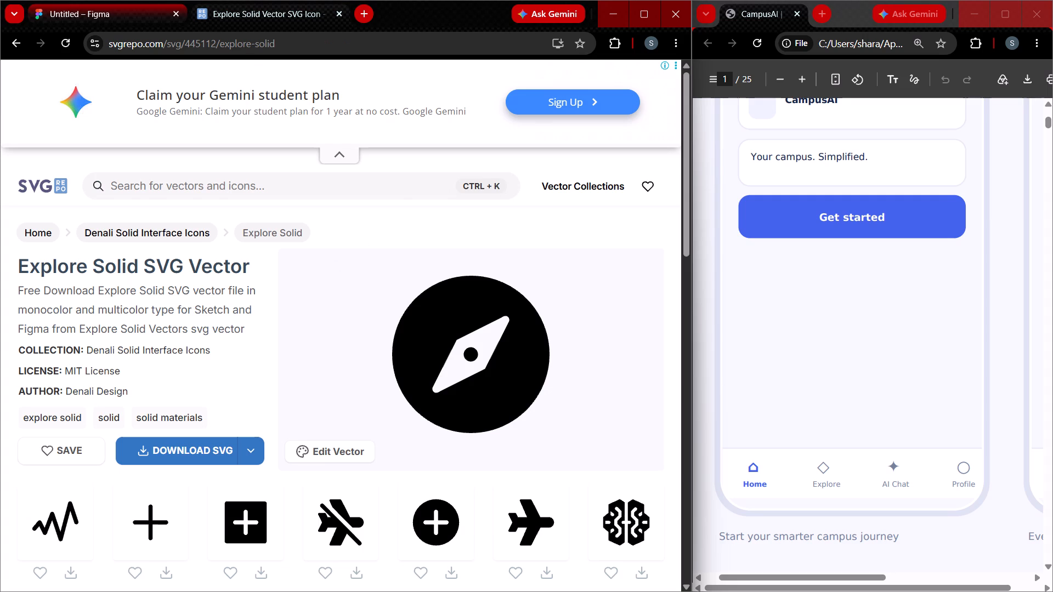
pyautogui.click(402, 188)
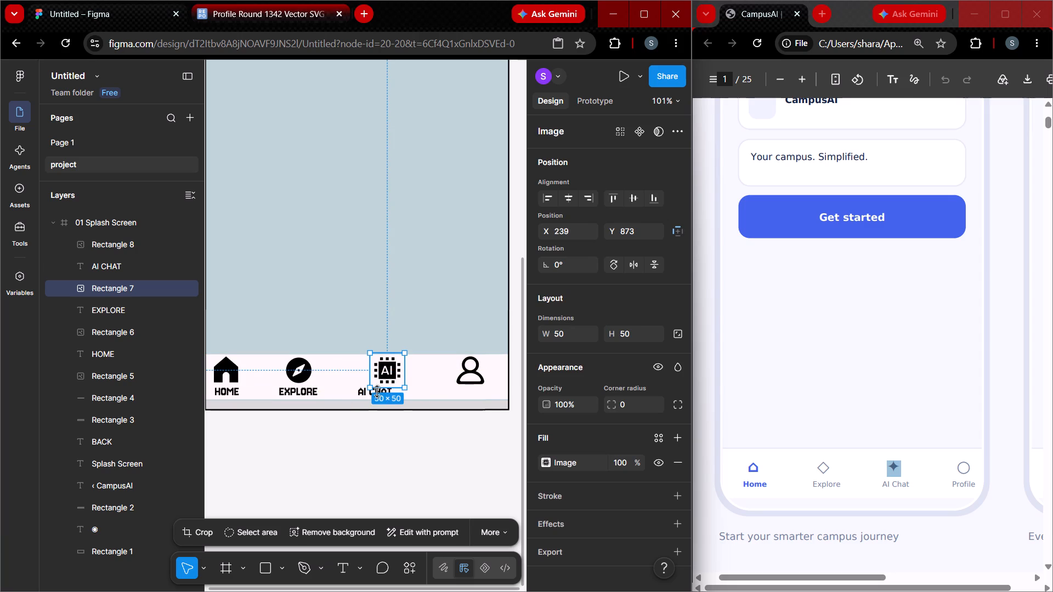
pyautogui.click(354, 431)
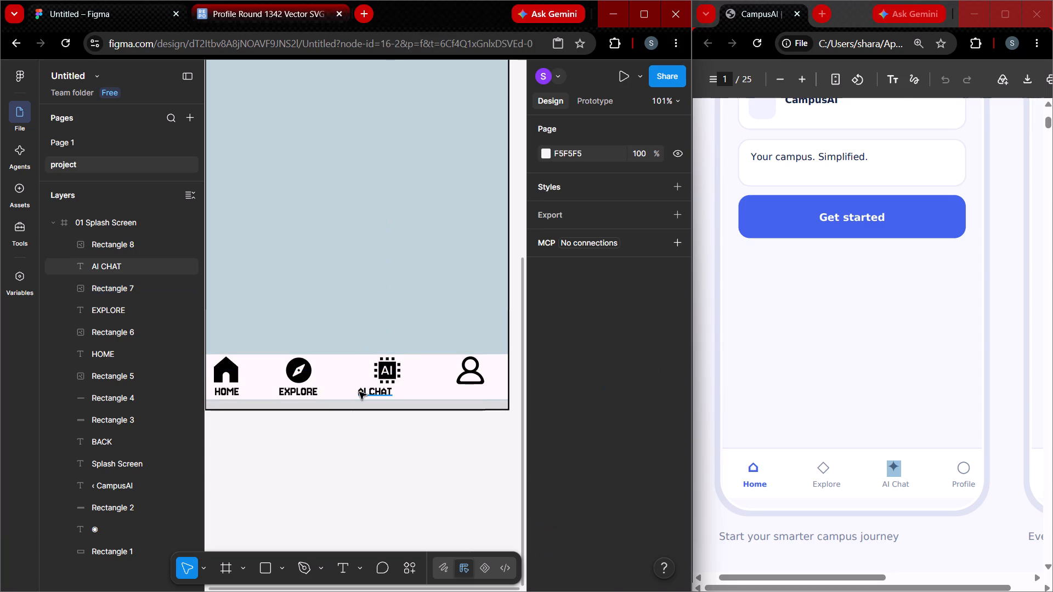
pyautogui.moveTo(359, 392); pyautogui.dragTo(369, 391)
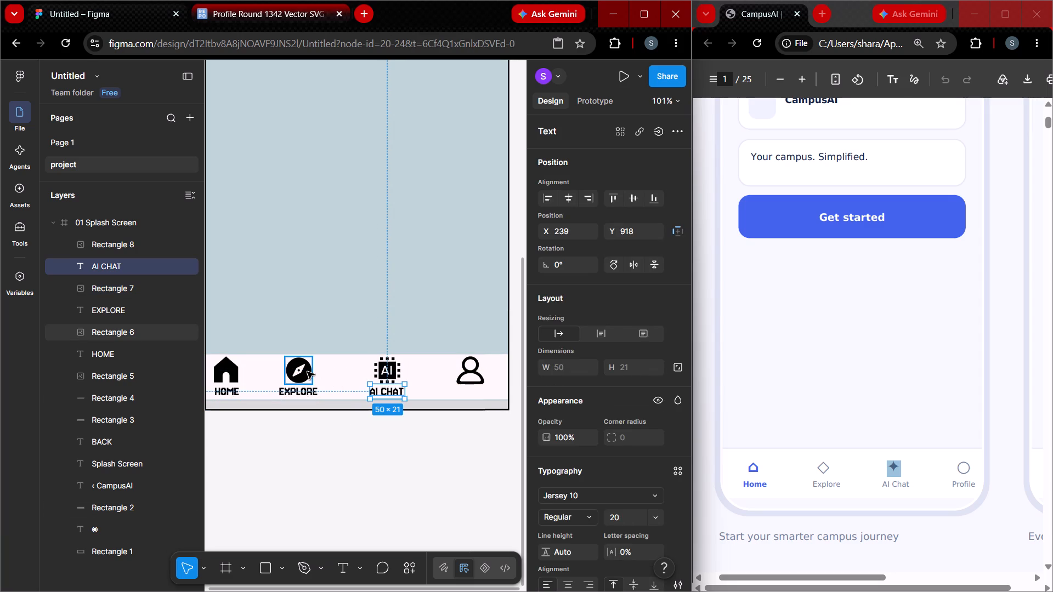
# Shift the compass icon to X 130, Y 878 and centre the EXPLORE label beneath it at X 122, Y 918.
pyautogui.moveTo(307, 372); pyautogui.dragTo(316, 372)
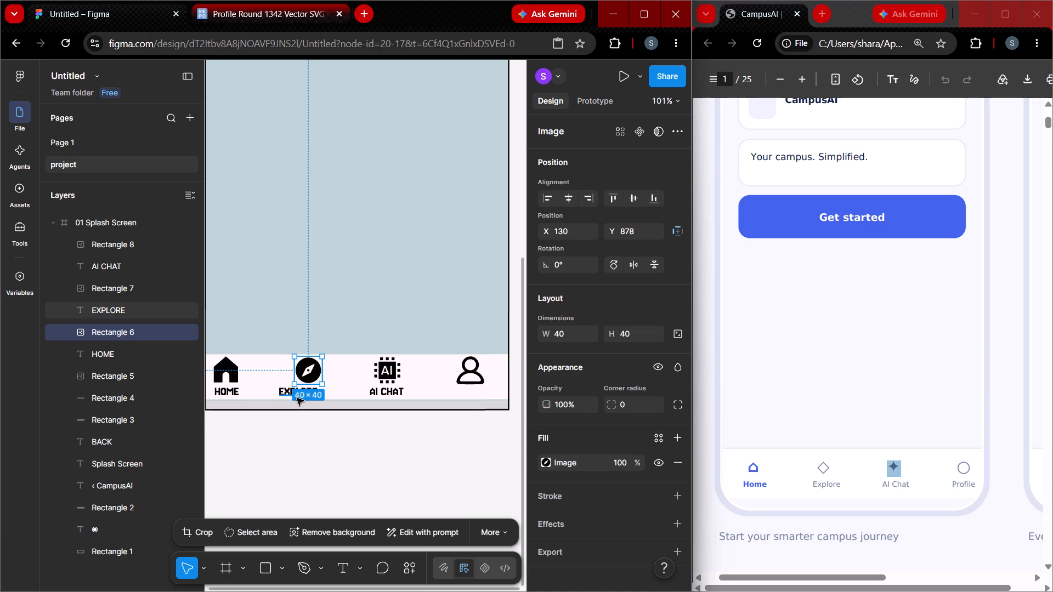
pyautogui.moveTo(284, 397); pyautogui.dragTo(293, 395)
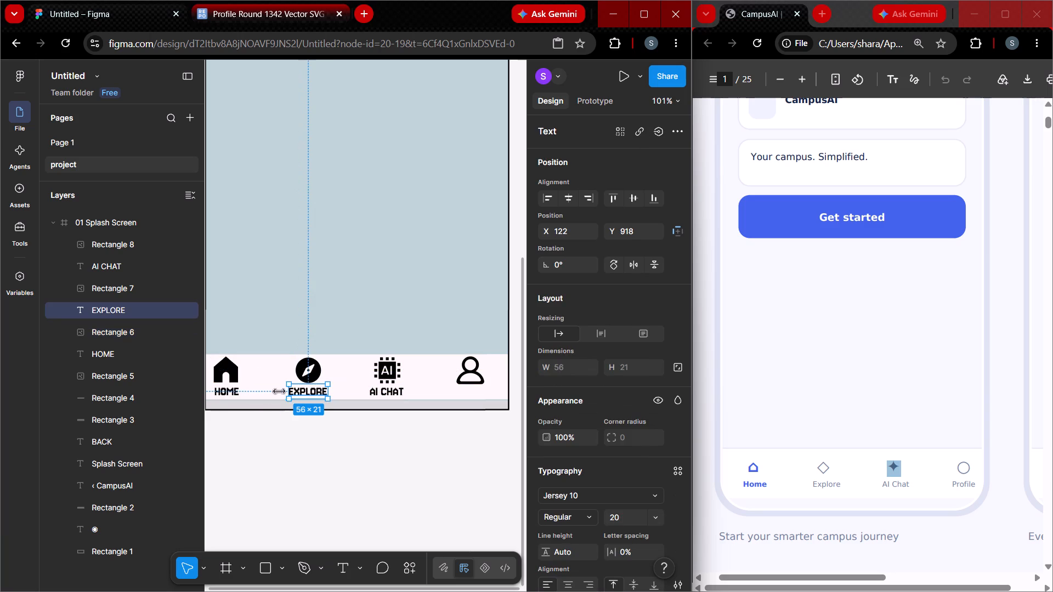
# Move the house icon to X 21, Y 878 and the HOME label beneath it to about X 25, Y 918.
pyautogui.moveTo(232, 377); pyautogui.dragTo(238, 375)
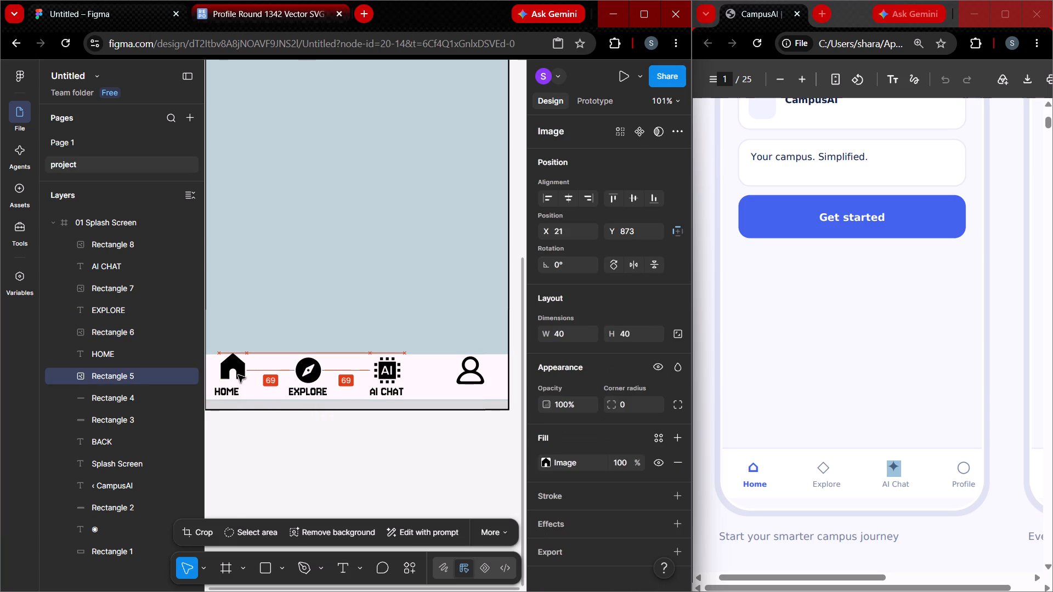
pyautogui.moveTo(238, 375); pyautogui.dragTo(238, 377)
pyautogui.click(223, 439)
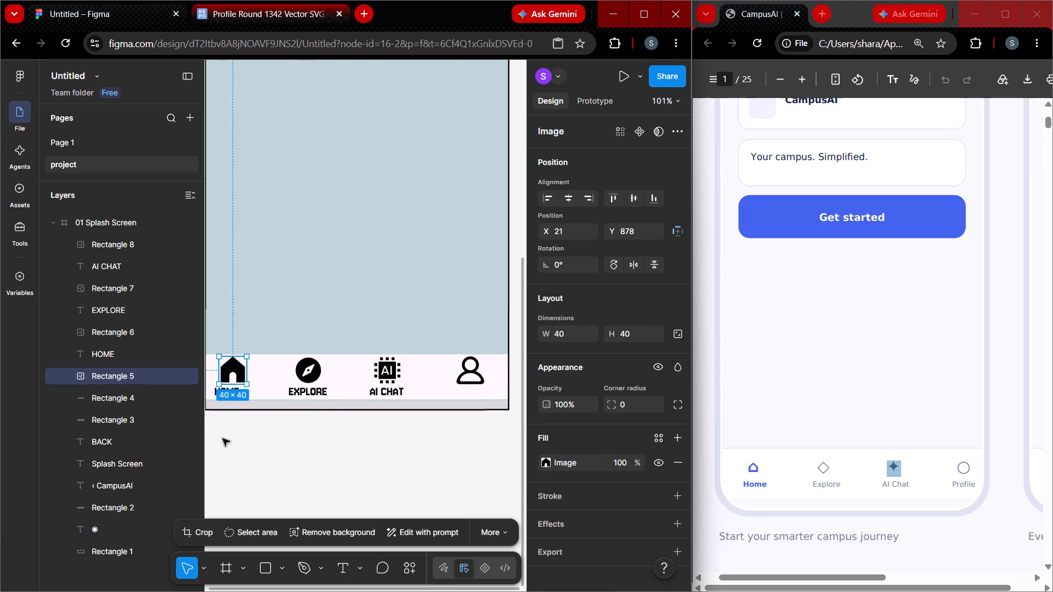
pyautogui.moveTo(220, 396); pyautogui.dragTo(229, 396)
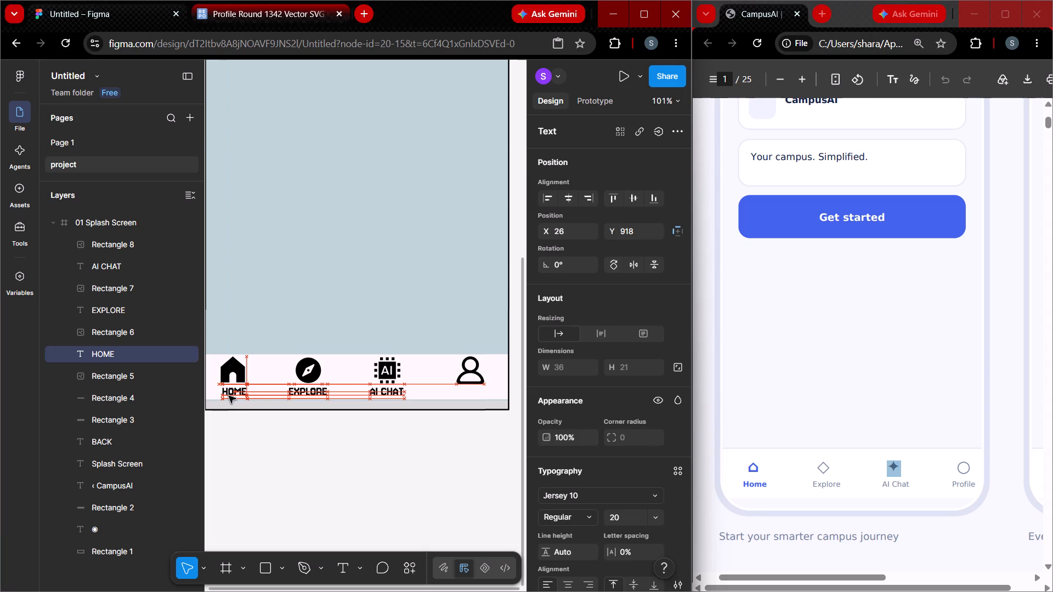
pyautogui.moveTo(229, 396); pyautogui.dragTo(227, 396)
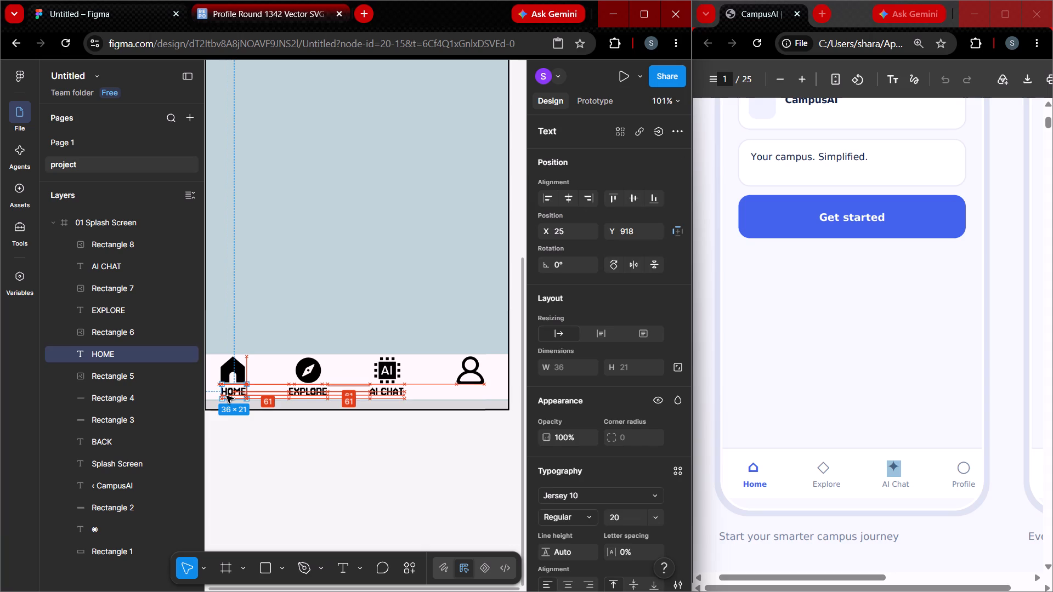
pyautogui.moveTo(227, 396); pyautogui.dragTo(226, 396)
pyautogui.click(266, 457)
# Add a PROFILE text label and centre it beneath the profile icon, level with the other bottom bar labels.
pyautogui.moveTo(275, 467); pyautogui.dragTo(299, 469, button='middle')
pyautogui.scroll(1, 275, 467)
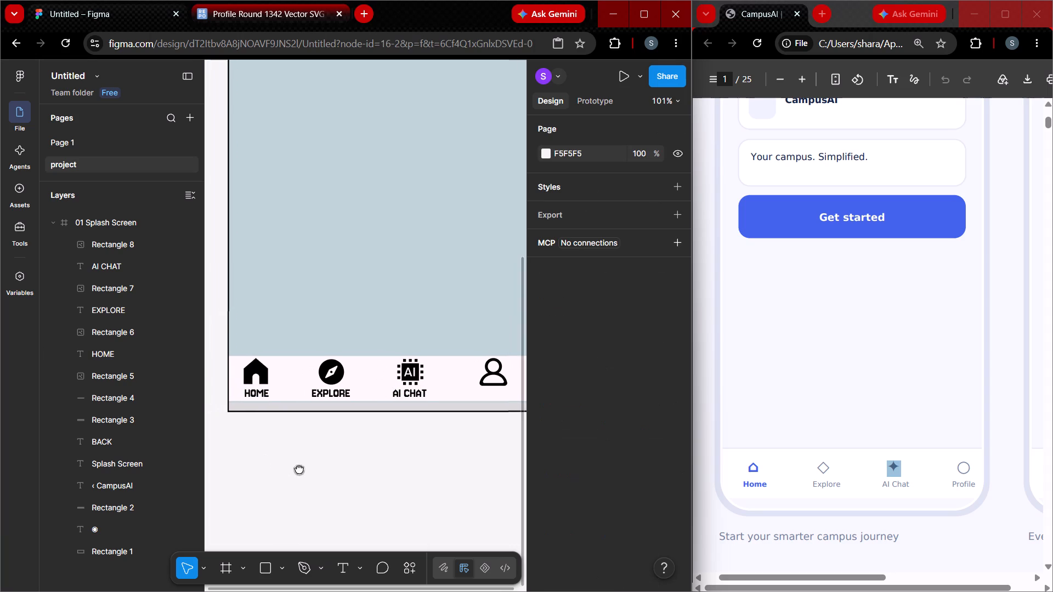
pyautogui.moveTo(299, 469); pyautogui.dragTo(280, 466, button='middle')
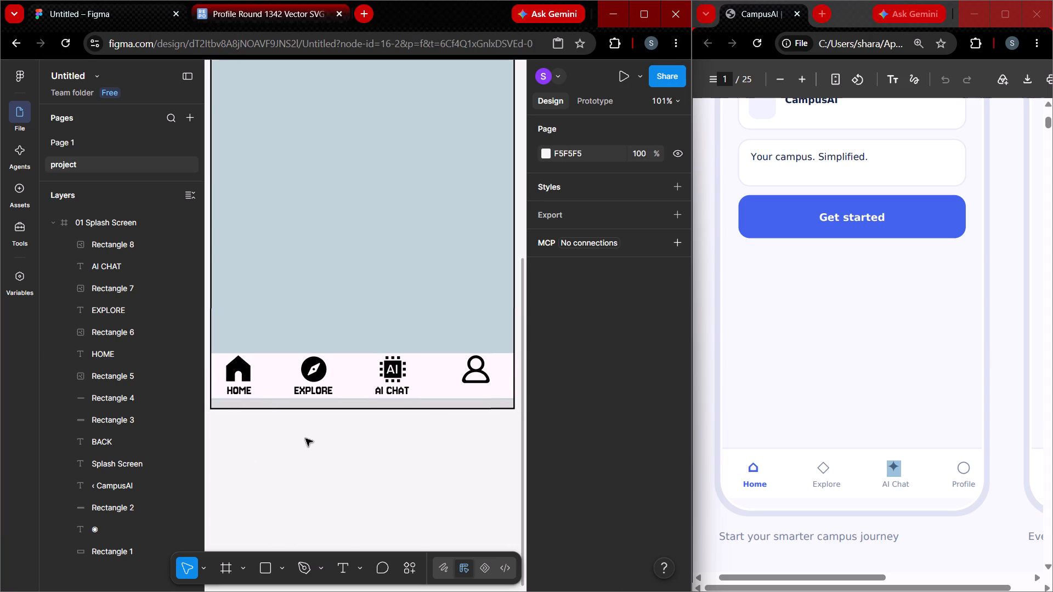
pyautogui.press('t')
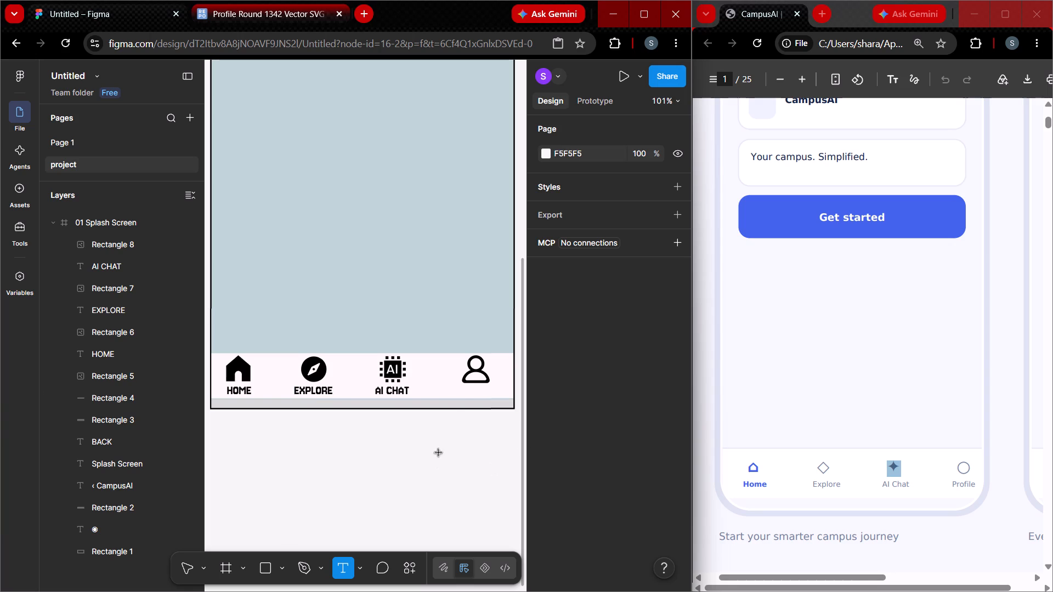
pyautogui.click(464, 389)
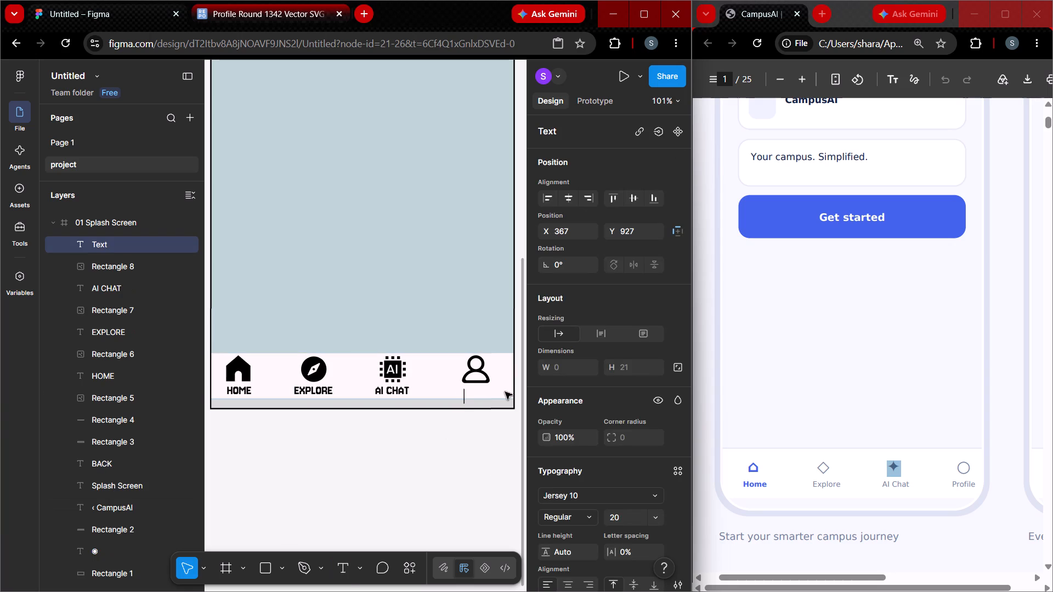
pyautogui.write('PROFILE')
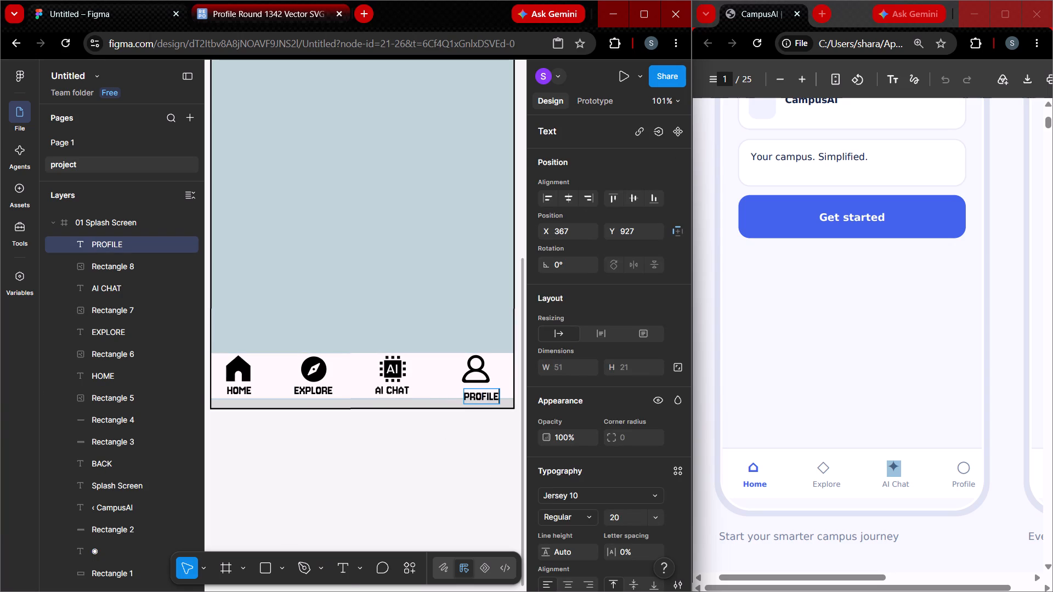
pyautogui.press('Escape')
pyautogui.press('Escape')
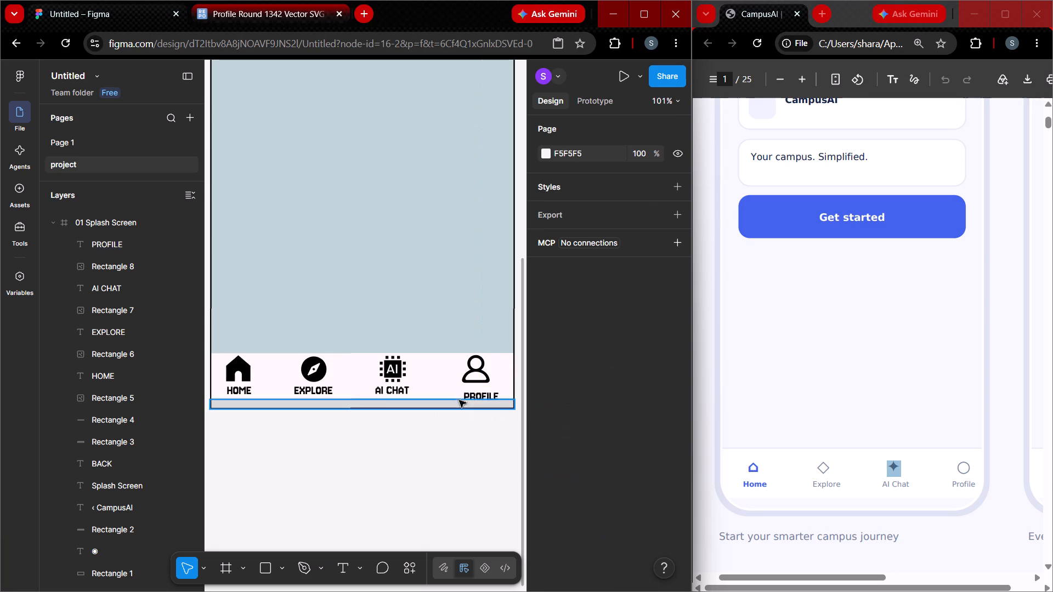
pyautogui.moveTo(484, 396); pyautogui.dragTo(478, 389)
pyautogui.click(450, 476)
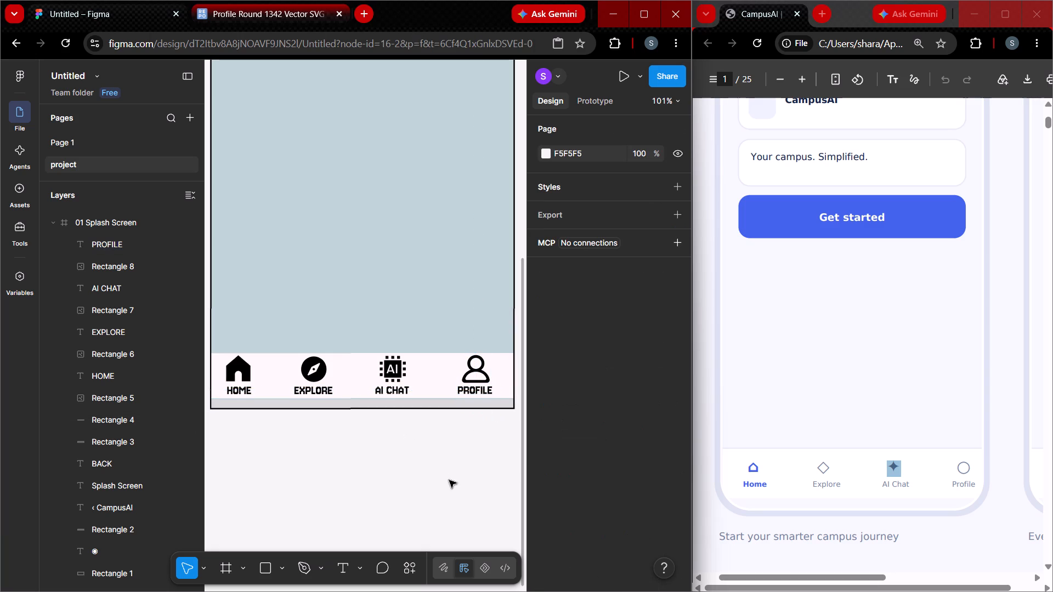
# Insert a space in the header title text so that it reads Campus AI.
pyautogui.keyDown('ctrl'); pyautogui.scroll(-6, 449, 480); pyautogui.keyUp('ctrl')
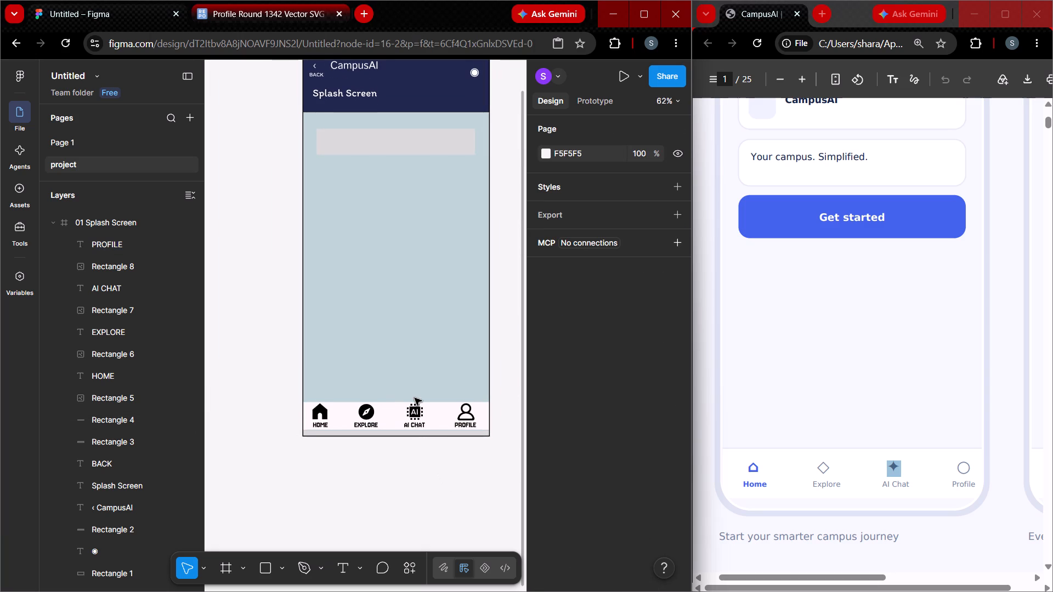
pyautogui.scroll(5, 415, 398)
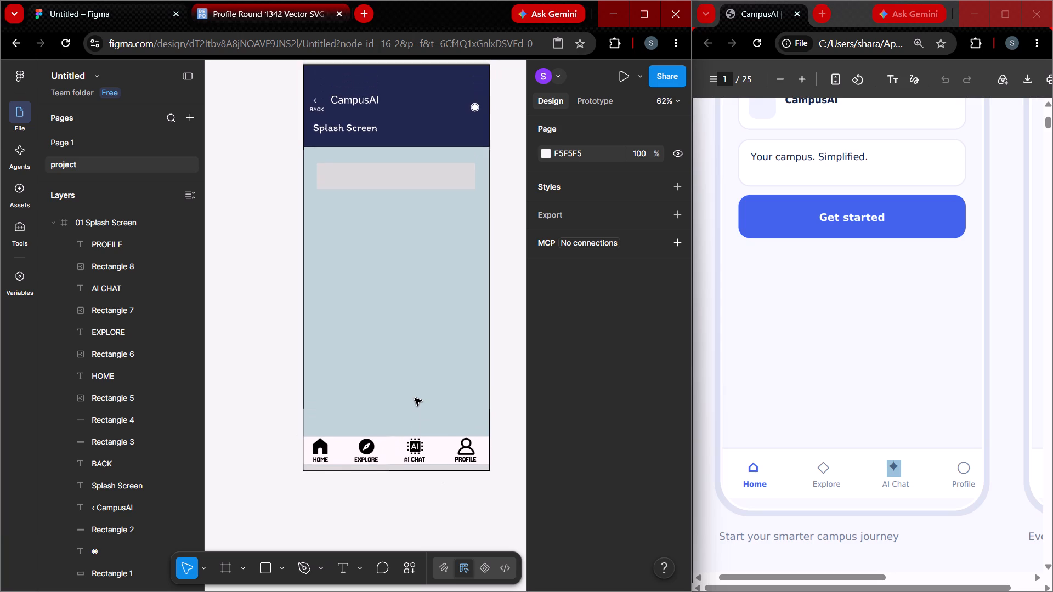
pyautogui.scroll(2, 415, 398)
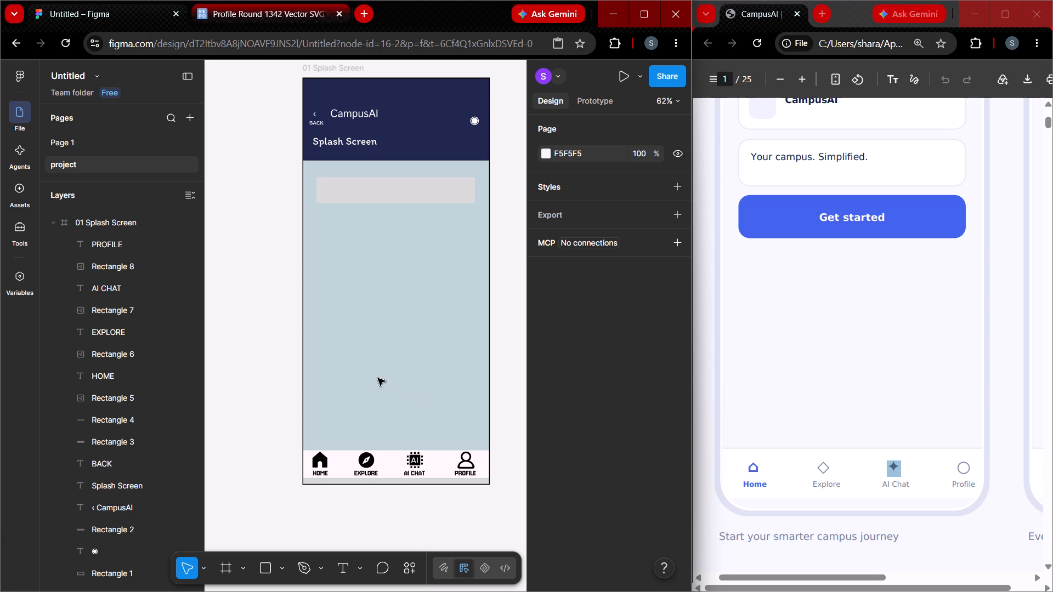
pyautogui.click(373, 116)
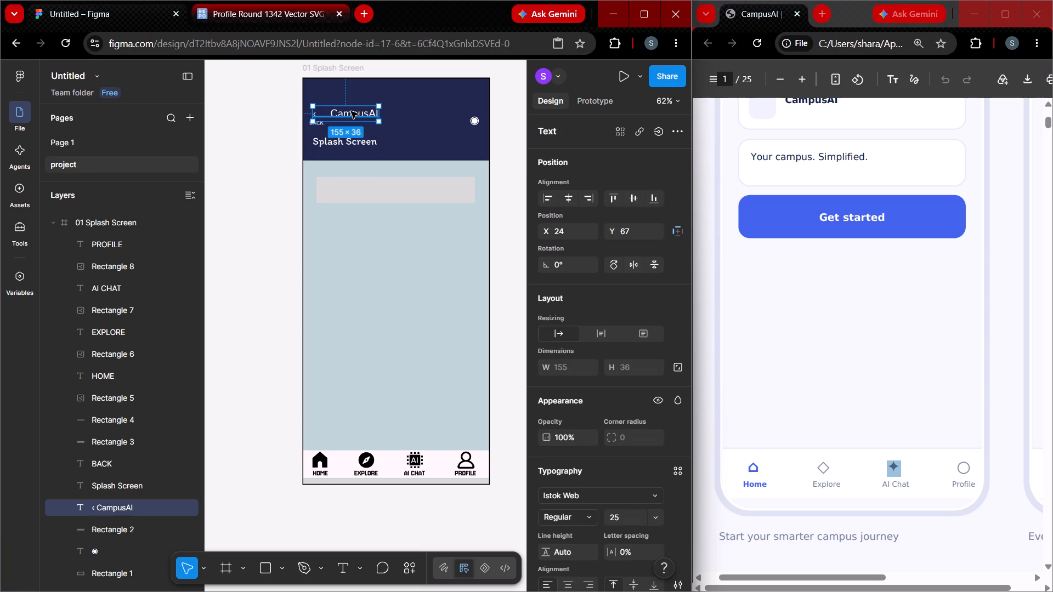
pyautogui.click(365, 113)
pyautogui.click(370, 114)
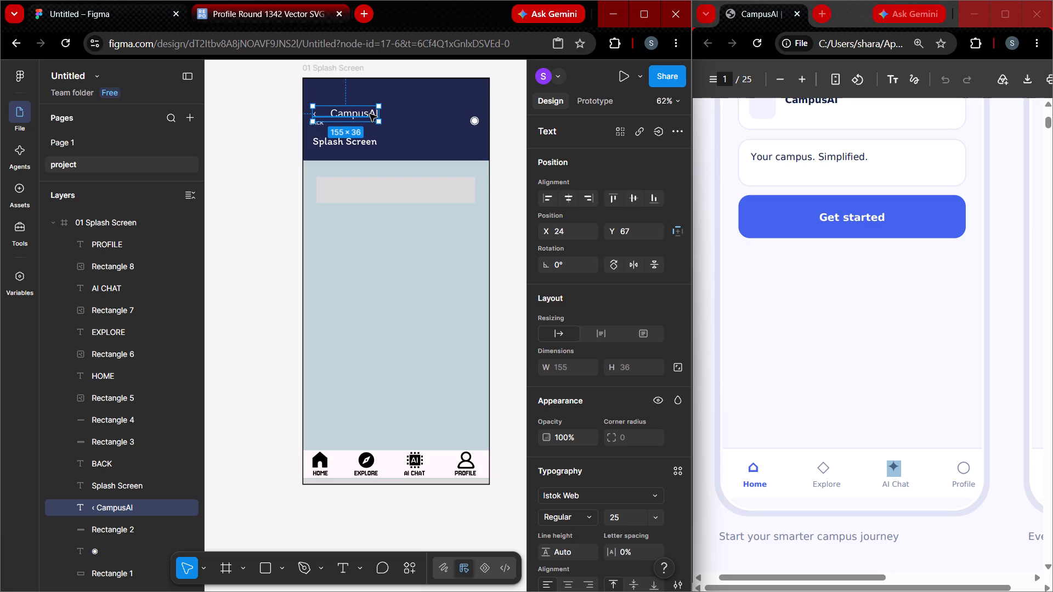
pyautogui.doubleClick(366, 114)
pyautogui.click(366, 114)
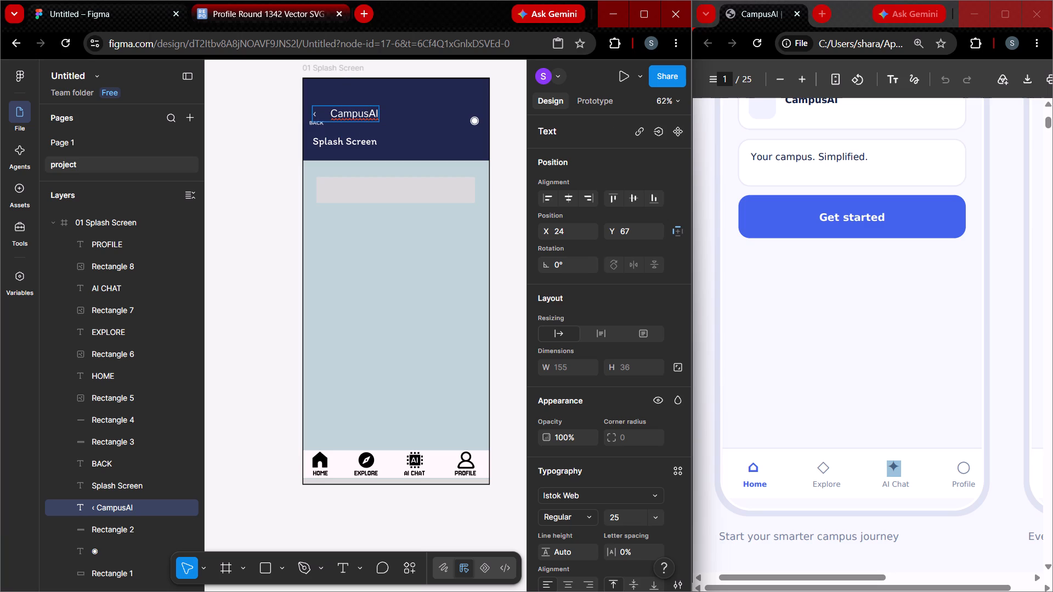
pyautogui.press('space')
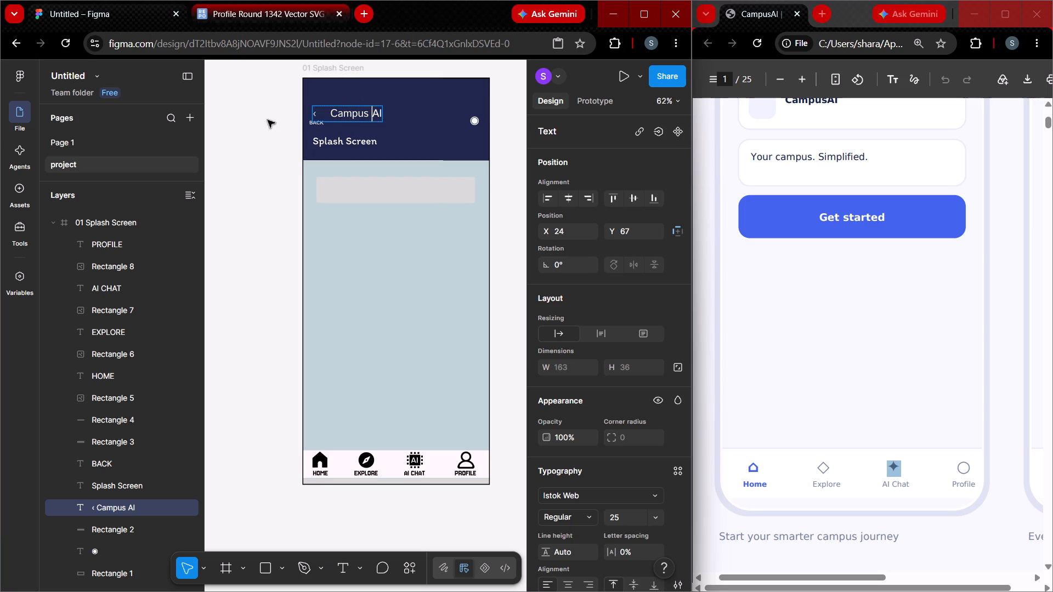
pyautogui.click(268, 120)
pyautogui.click(262, 126)
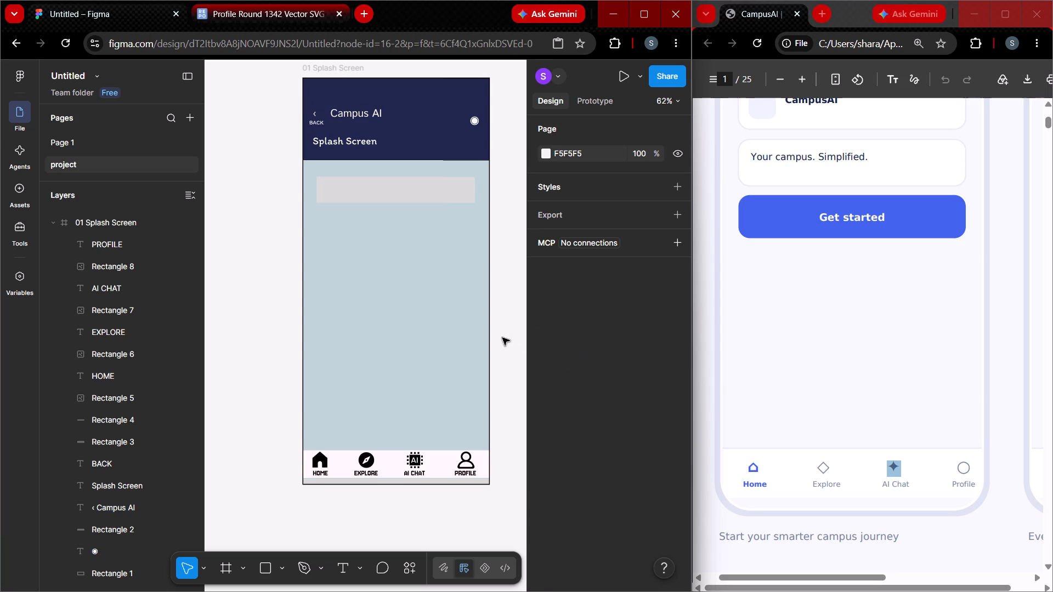
# Copy the round SLC 9 University logo from Page 1 and paste it into the project page's 01 Splash Screen frame.
pyautogui.scroll(1, 502, 338)
pyautogui.moveTo(502, 338); pyautogui.dragTo(490, 338, button='middle')
pyautogui.scroll(1, 490, 338)
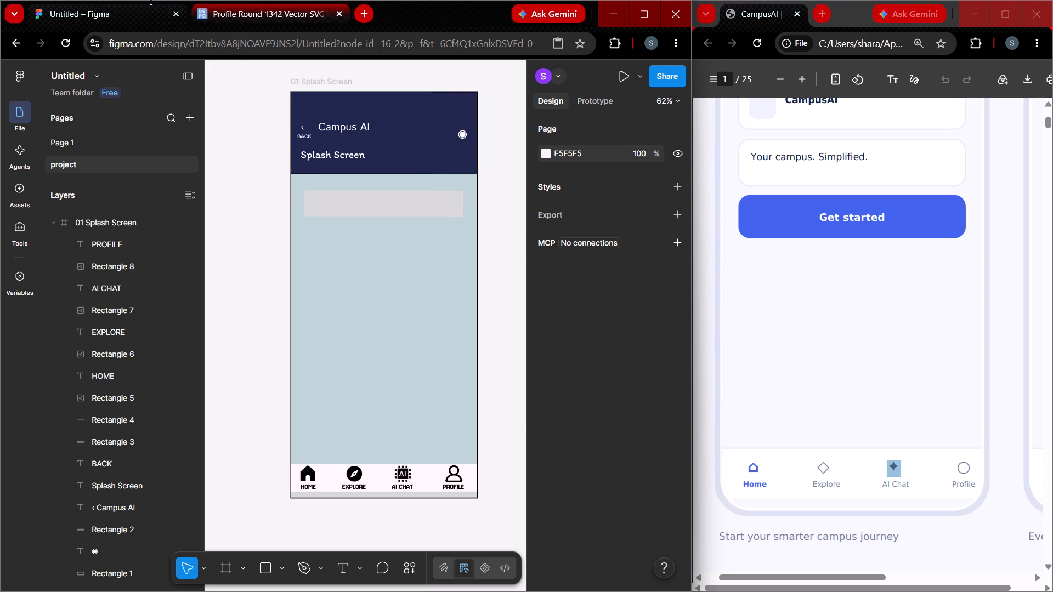
pyautogui.click(109, 150)
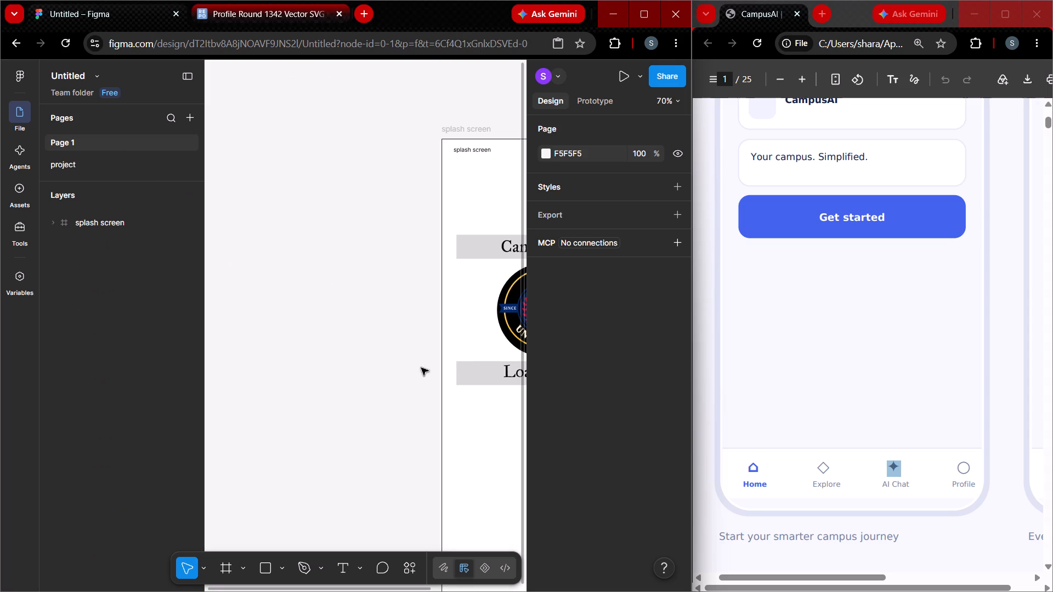
pyautogui.moveTo(421, 368); pyautogui.dragTo(229, 358, button='middle')
pyautogui.click(370, 291)
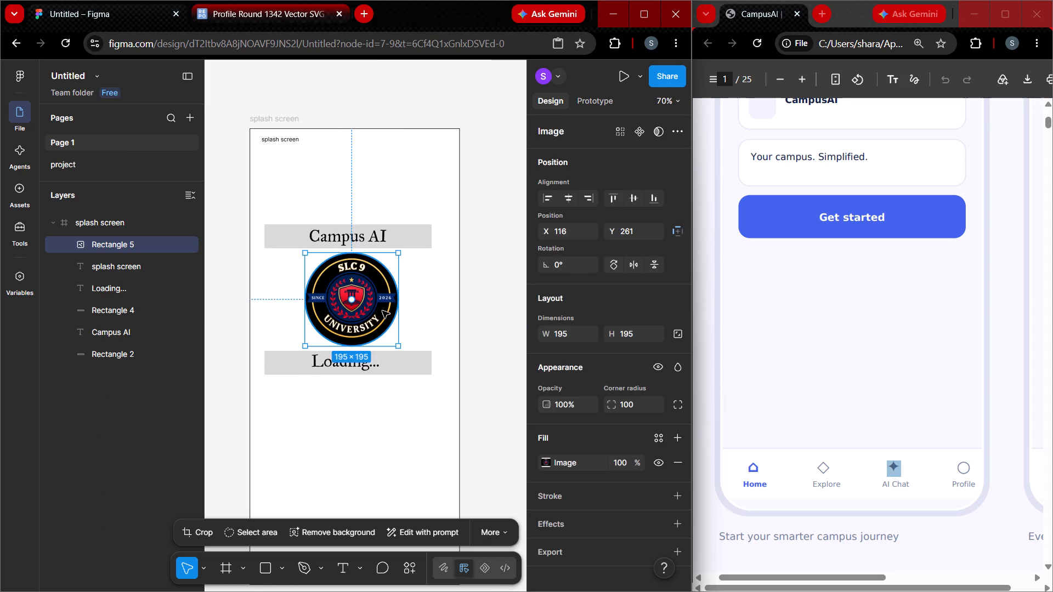
pyautogui.hotkey('ctrl', 'c')
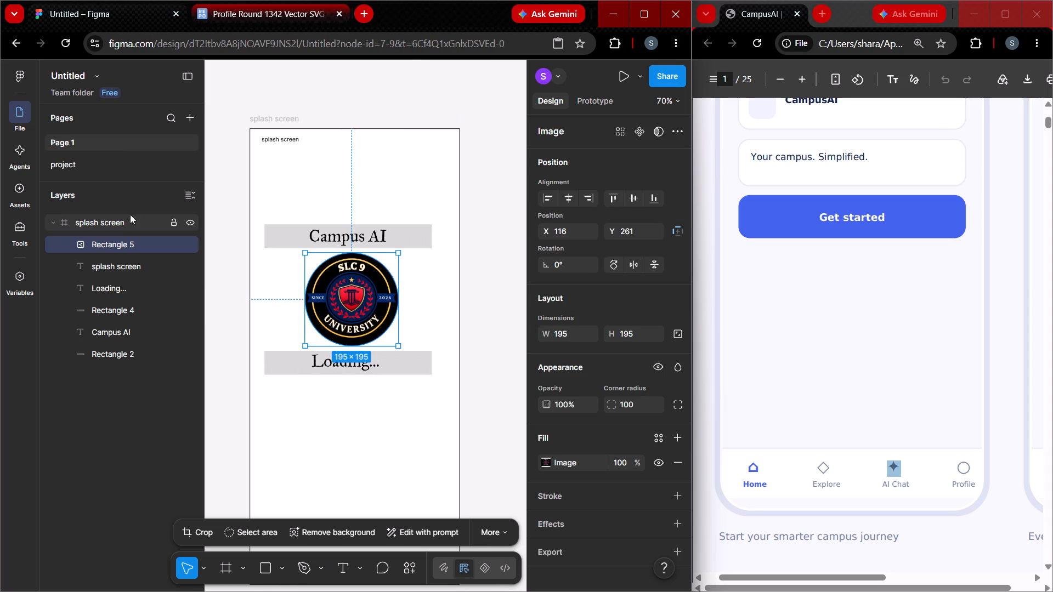
pyautogui.click(80, 164)
pyautogui.click(367, 305)
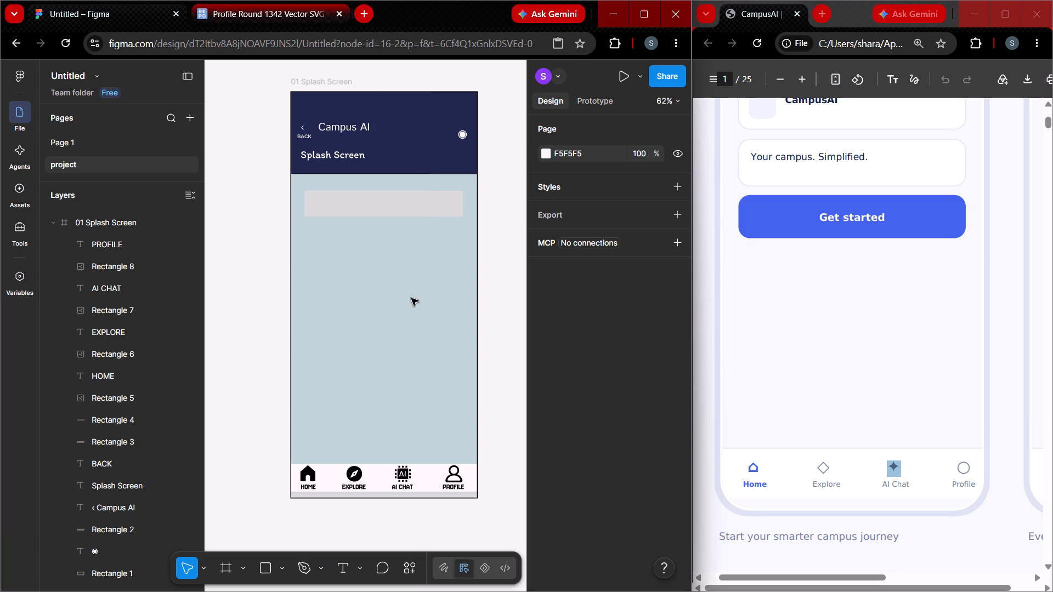
pyautogui.hotkey('ctrl', 'v')
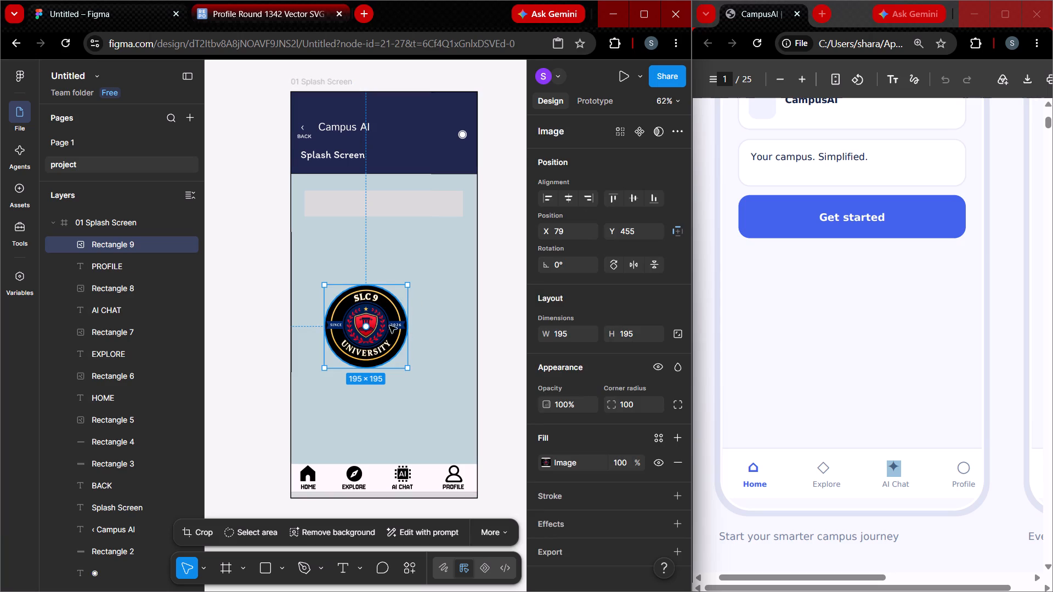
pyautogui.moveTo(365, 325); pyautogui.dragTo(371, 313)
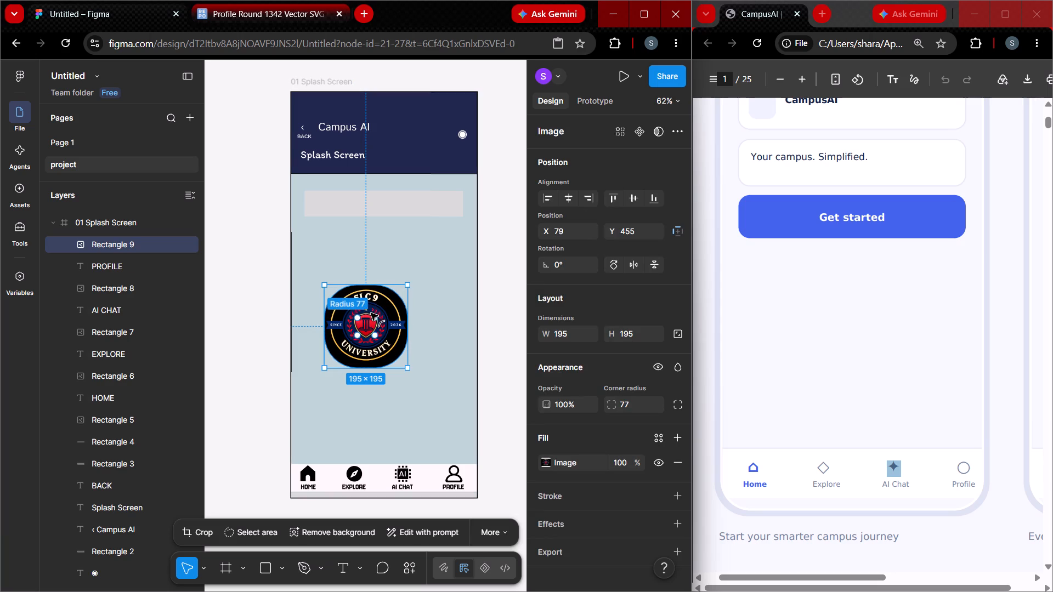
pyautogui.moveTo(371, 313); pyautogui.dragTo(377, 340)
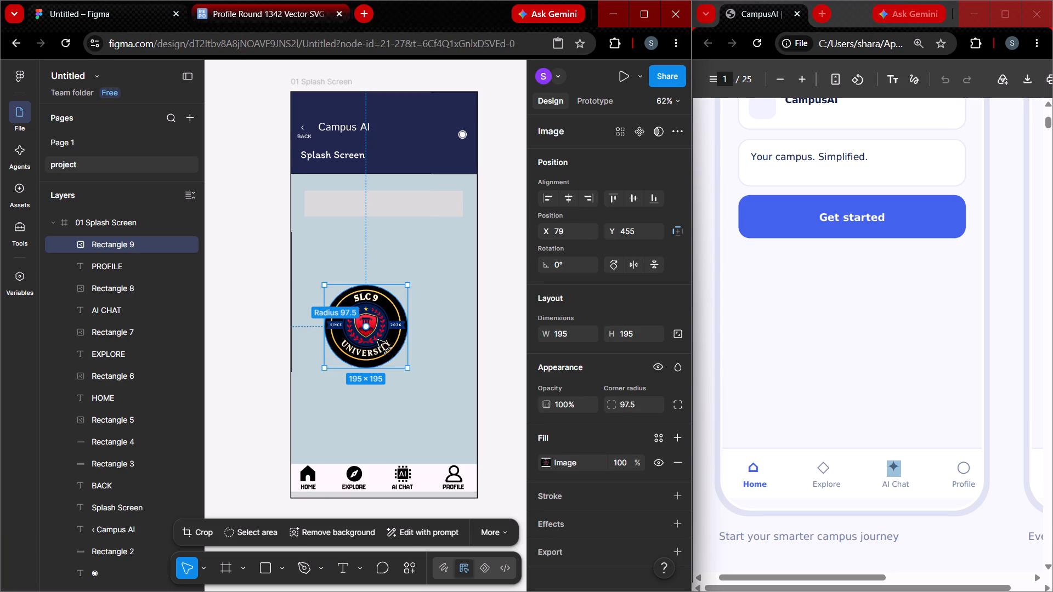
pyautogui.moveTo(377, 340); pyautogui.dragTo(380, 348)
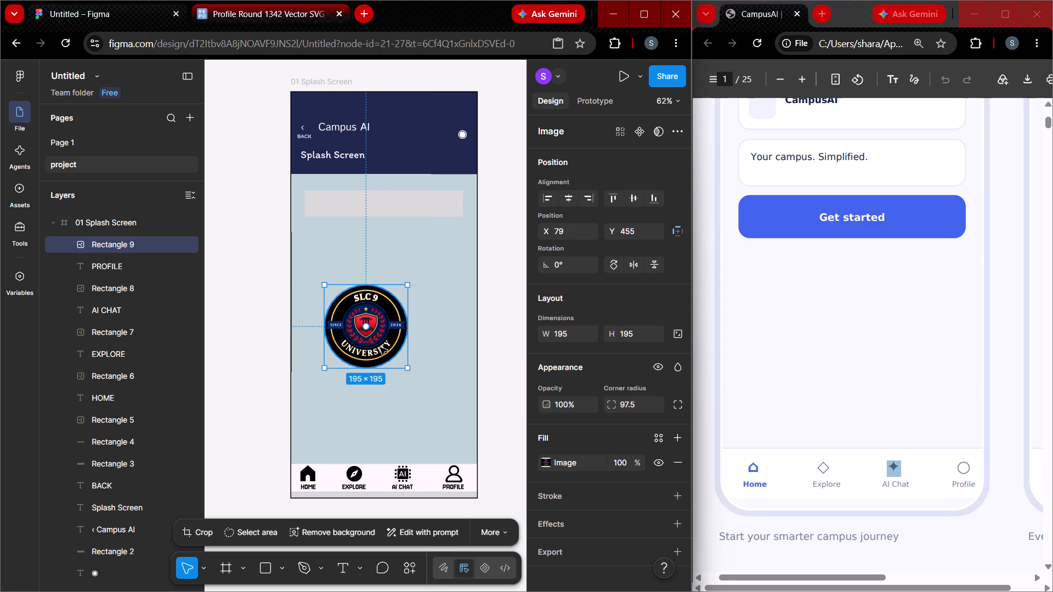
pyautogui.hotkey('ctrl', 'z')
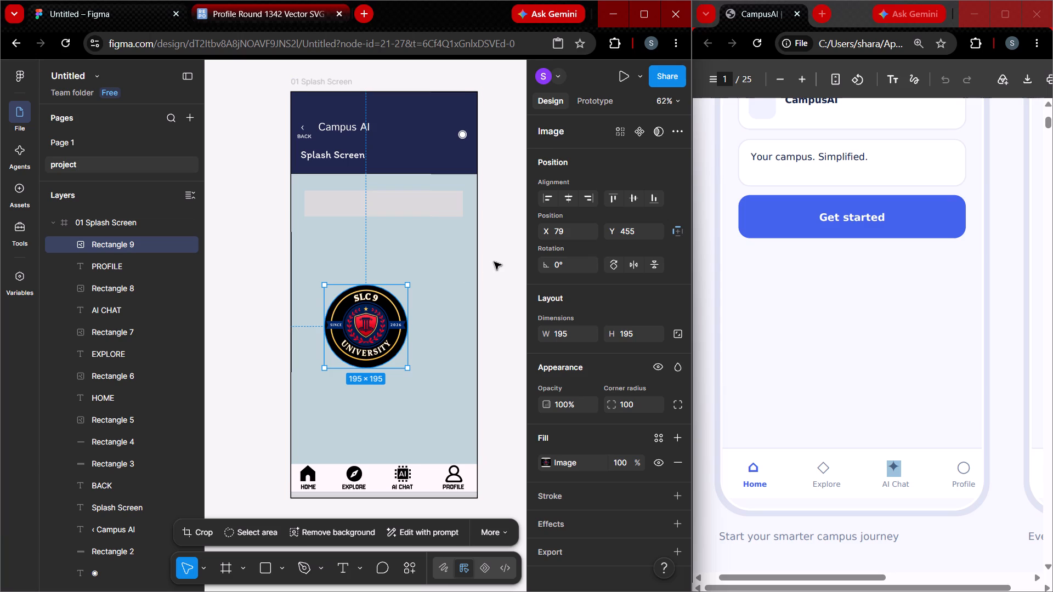
# Move the pasted university logo to about X 106, Y 390, below the light grey banner.
pyautogui.click(494, 262)
pyautogui.moveTo(352, 316); pyautogui.dragTo(364, 283)
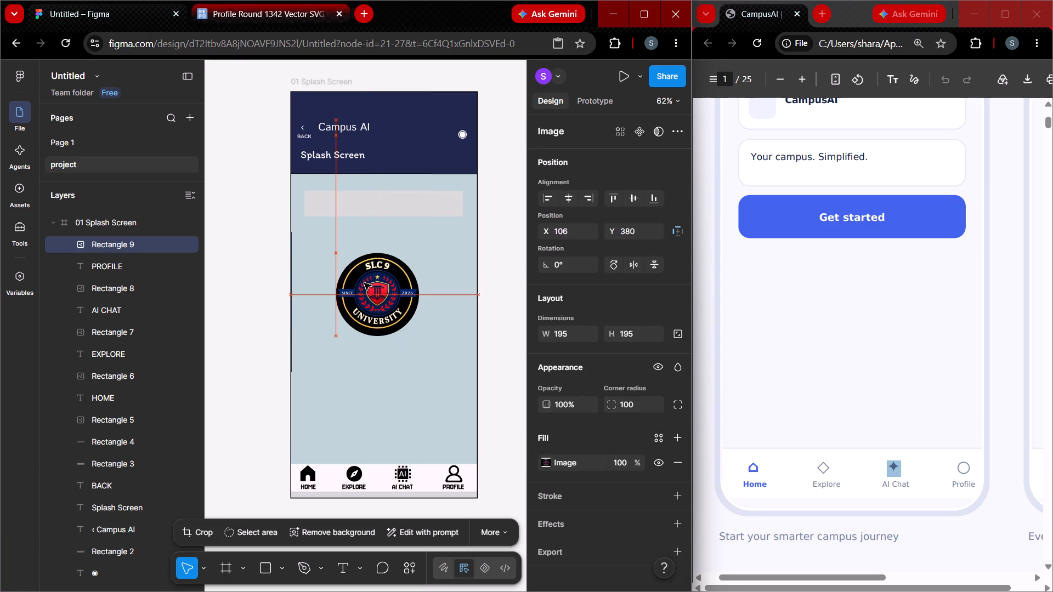
pyautogui.moveTo(364, 283); pyautogui.dragTo(363, 273)
pyautogui.scroll(3, 847, 382)
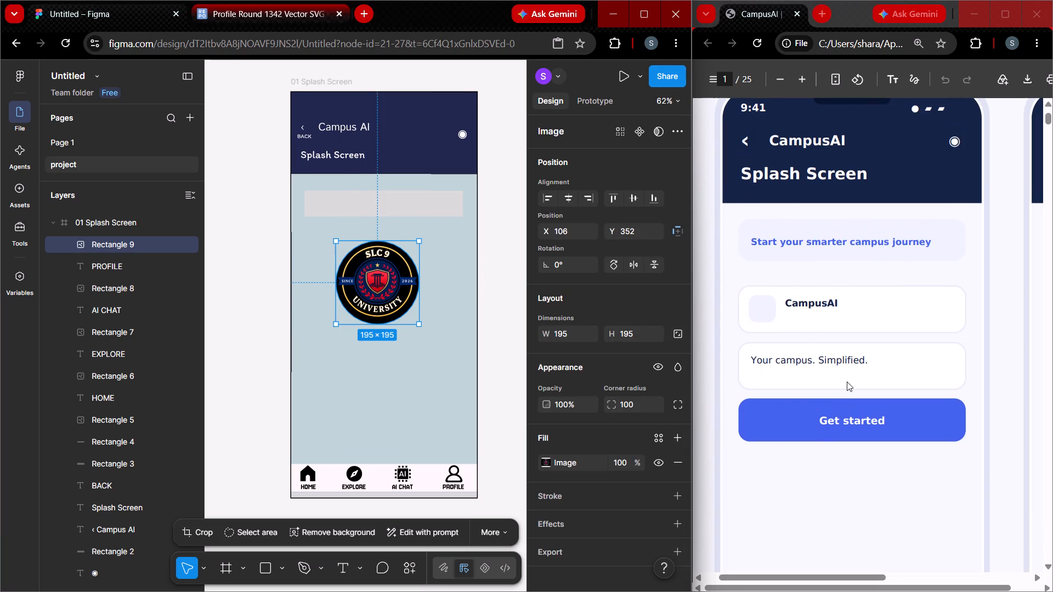
pyautogui.scroll(1, 847, 382)
pyautogui.scroll(-1, 847, 382)
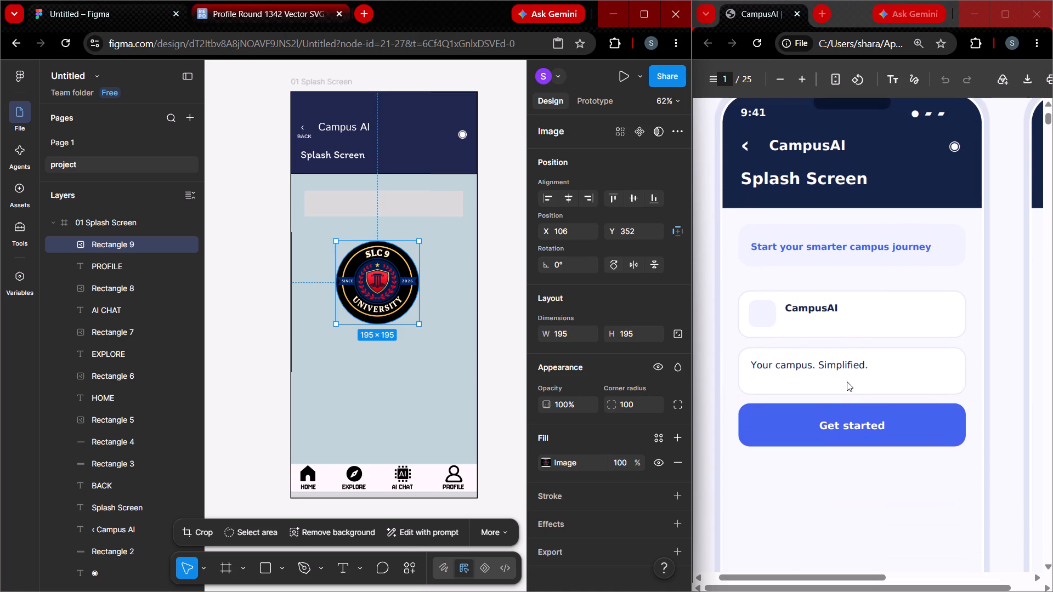
pyautogui.moveTo(385, 293); pyautogui.dragTo(380, 305)
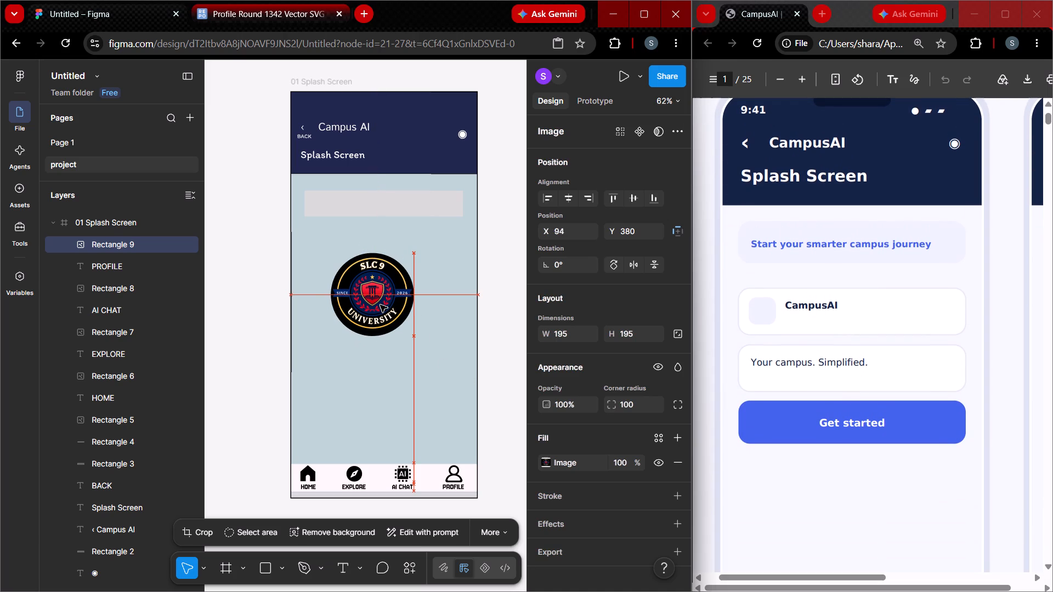
pyautogui.moveTo(380, 305); pyautogui.dragTo(384, 308)
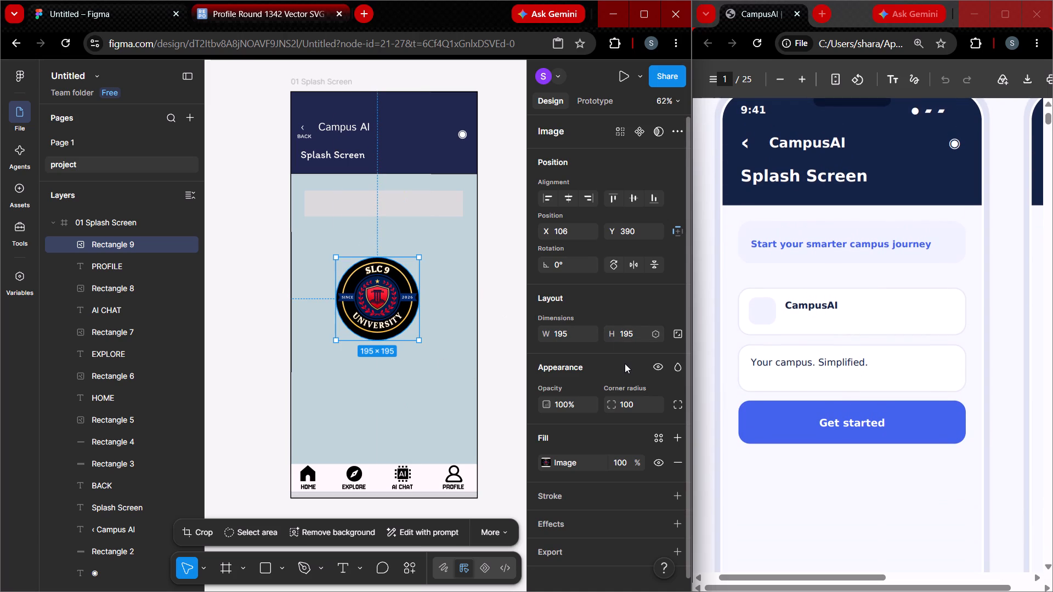
# Set the university logo's opacity to 70%.
pyautogui.click(569, 405)
pyautogui.write('70')
pyautogui.press('Return')
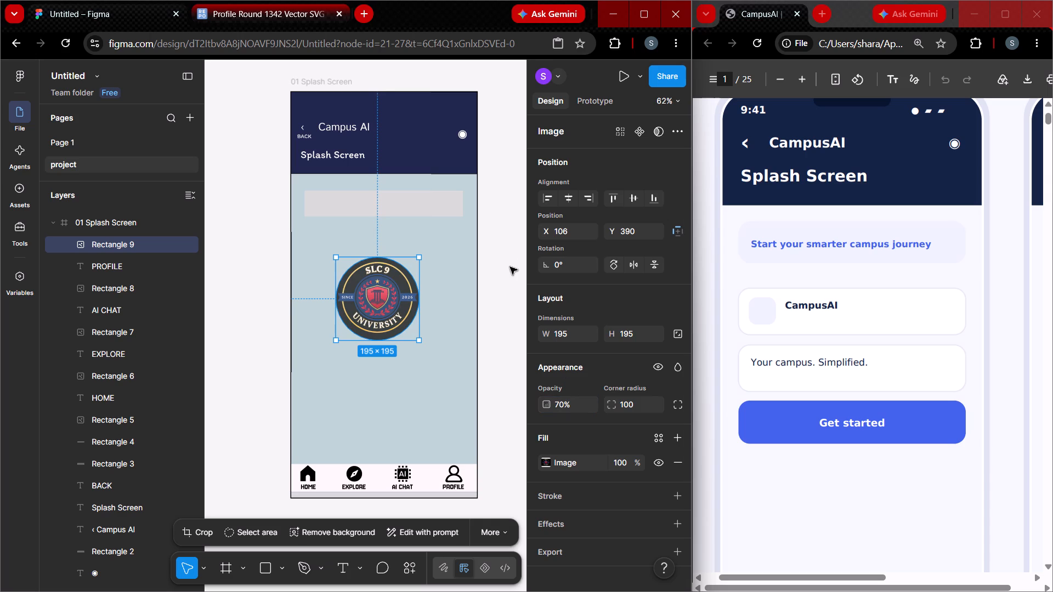
pyautogui.click(510, 267)
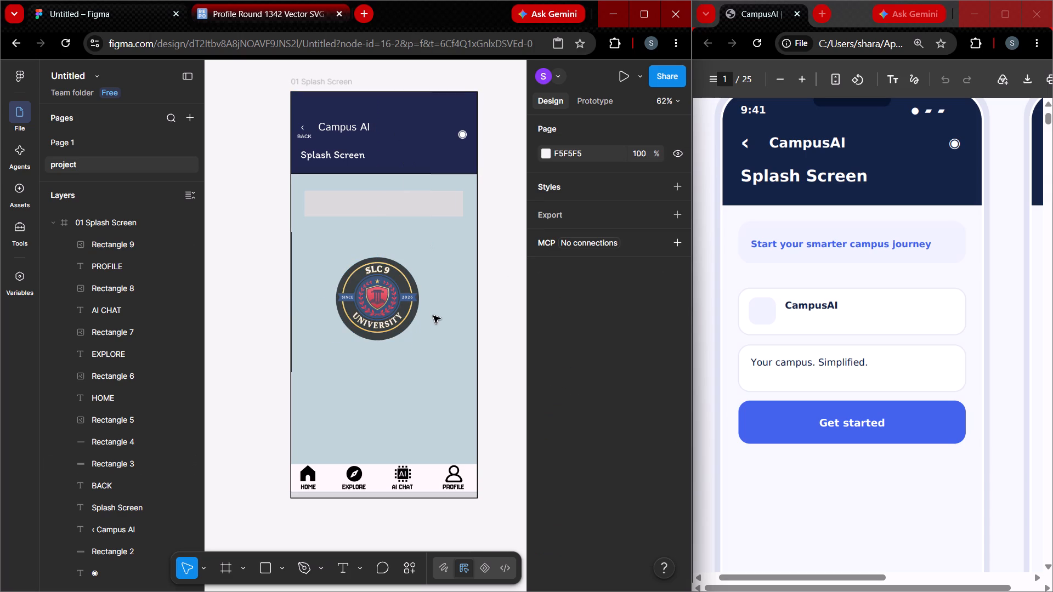
# Paste a second university logo and place it in the Splash Screen's dark blue header at about X 187, Y 21.
pyautogui.keyDown('ctrl'); pyautogui.scroll(9, 433, 316); pyautogui.keyUp('ctrl')
pyautogui.moveTo(433, 285); pyautogui.dragTo(471, 442, button='middle')
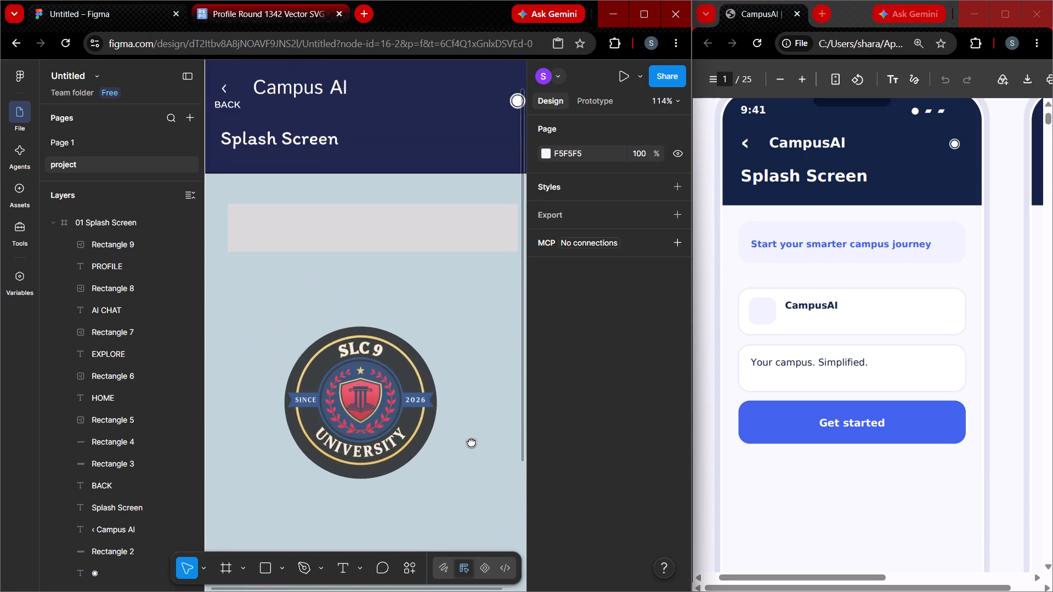
pyautogui.moveTo(471, 442); pyautogui.dragTo(482, 493, button='middle')
pyautogui.click(427, 172)
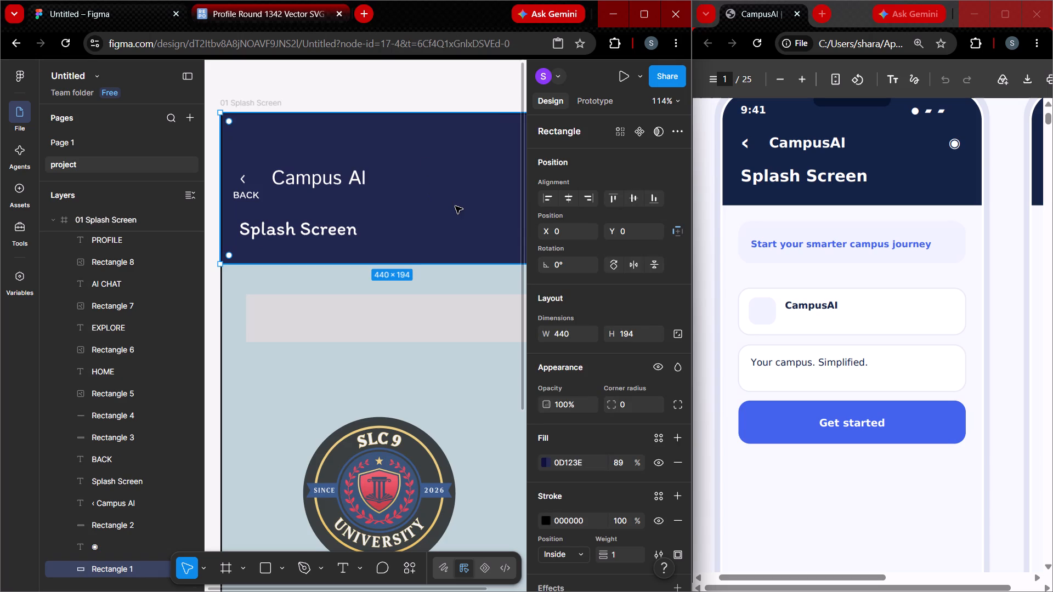
pyautogui.hotkey('ctrl', 'v')
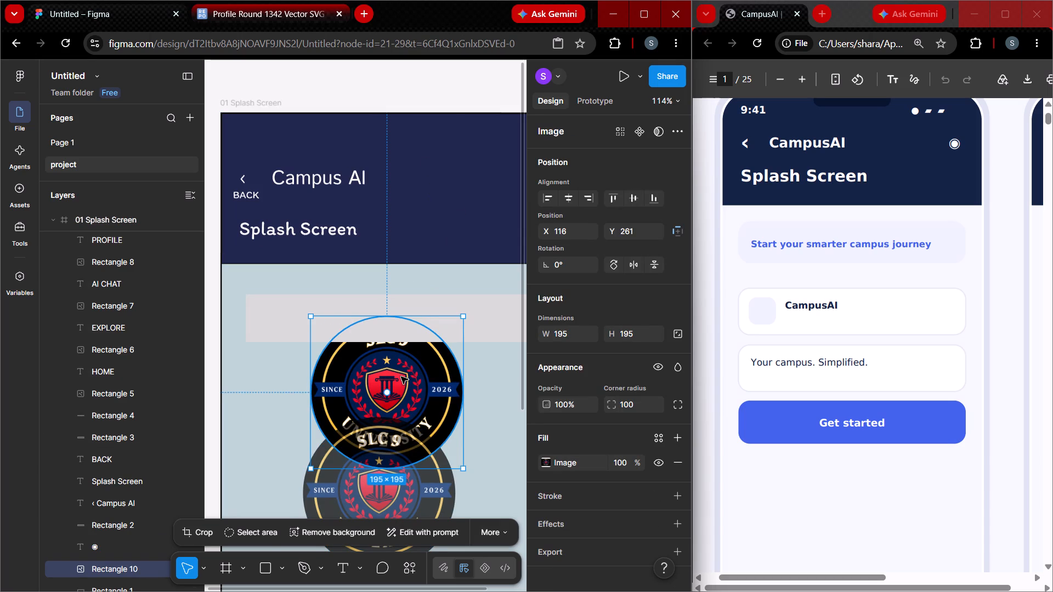
pyautogui.moveTo(401, 377); pyautogui.dragTo(457, 189)
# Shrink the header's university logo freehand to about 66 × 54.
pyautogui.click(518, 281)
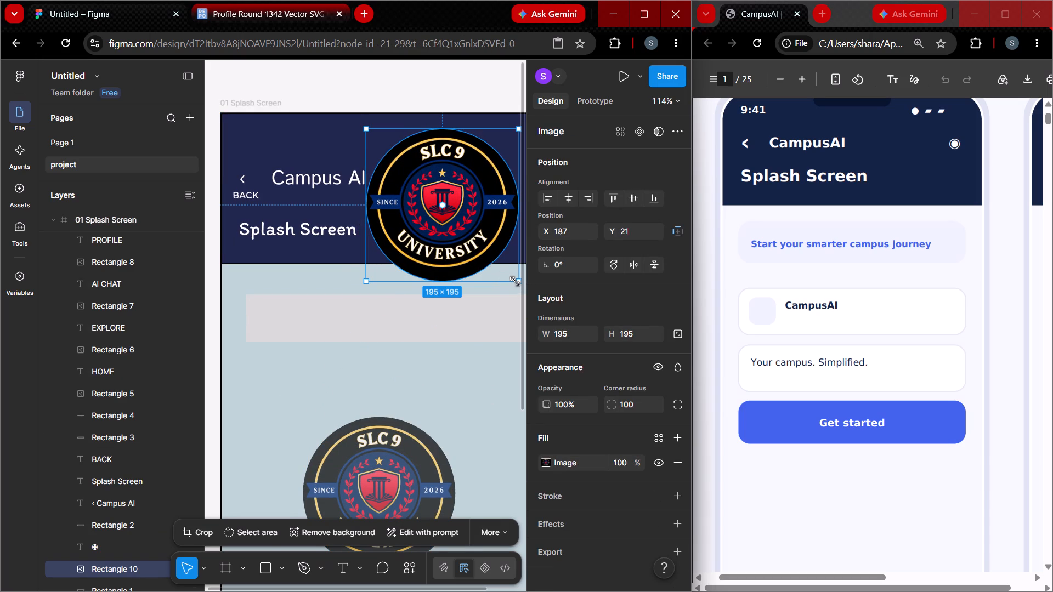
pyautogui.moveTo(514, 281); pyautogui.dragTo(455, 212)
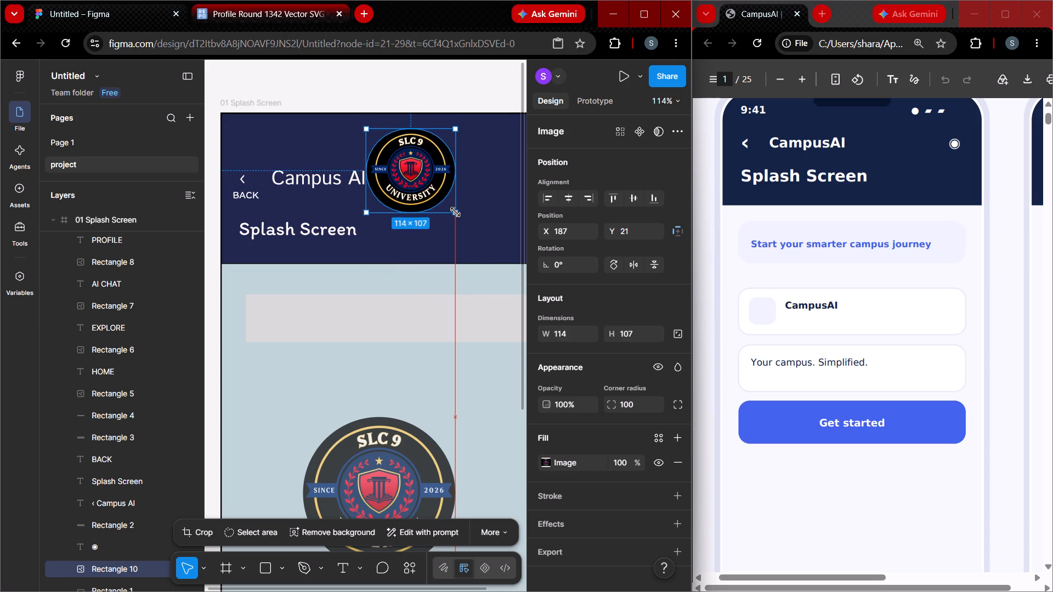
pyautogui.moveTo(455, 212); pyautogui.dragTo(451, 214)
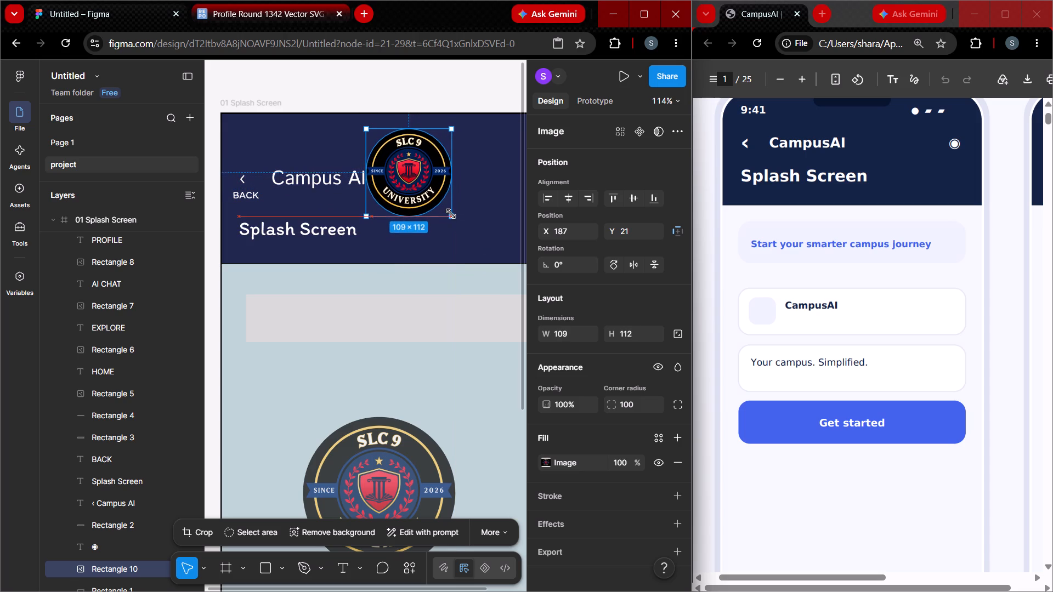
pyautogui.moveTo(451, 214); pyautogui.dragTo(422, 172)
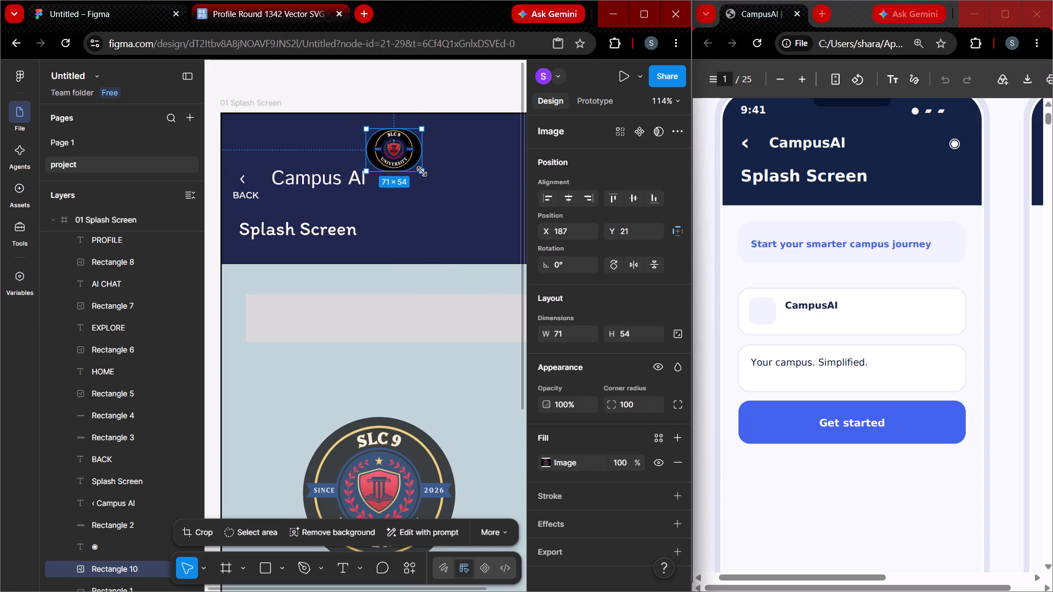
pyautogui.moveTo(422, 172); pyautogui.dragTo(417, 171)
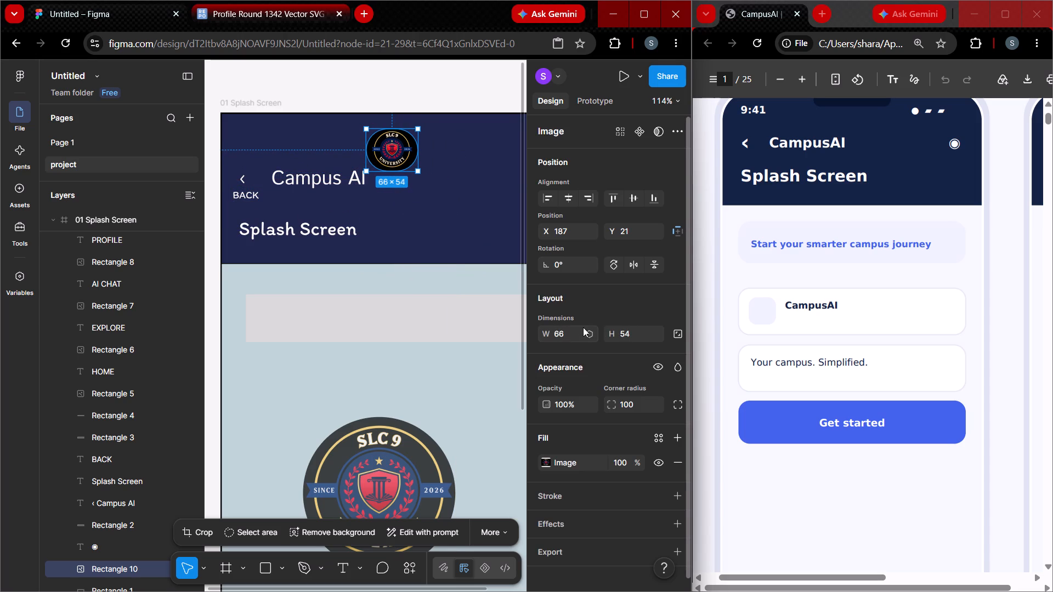
# Set the header logo's width and height to 40 each and deselect it.
pyautogui.click(572, 335)
pyautogui.write('40')
pyautogui.press('Tab')
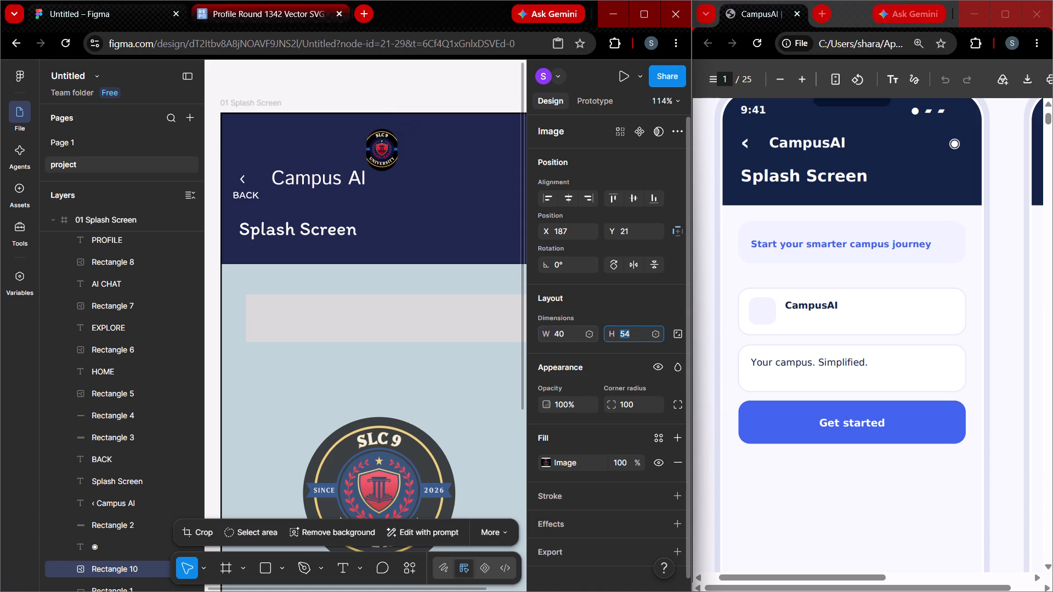
pyautogui.write('40')
pyautogui.press('Return')
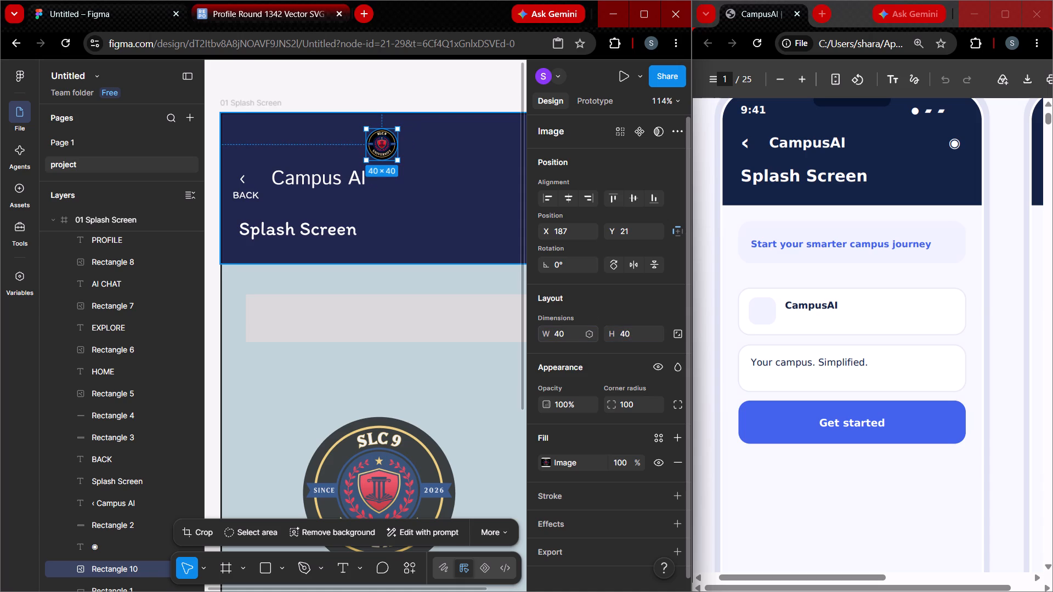
pyautogui.press('Escape')
pyautogui.press('Escape')
# Move the small university logo down in the header so it sits directly after the Campus AI title.
pyautogui.scroll(-1, 438, 339)
pyautogui.keyDown('ctrl'); pyautogui.scroll(-1, 438, 339); pyautogui.keyUp('ctrl')
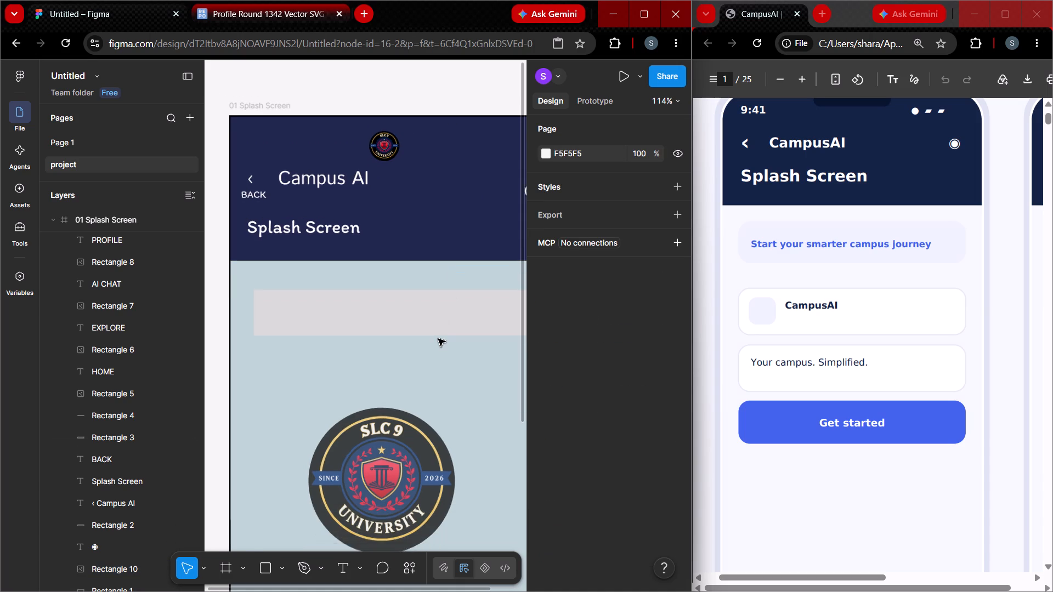
pyautogui.keyDown('ctrl'); pyautogui.scroll(-9, 438, 339); pyautogui.keyUp('ctrl')
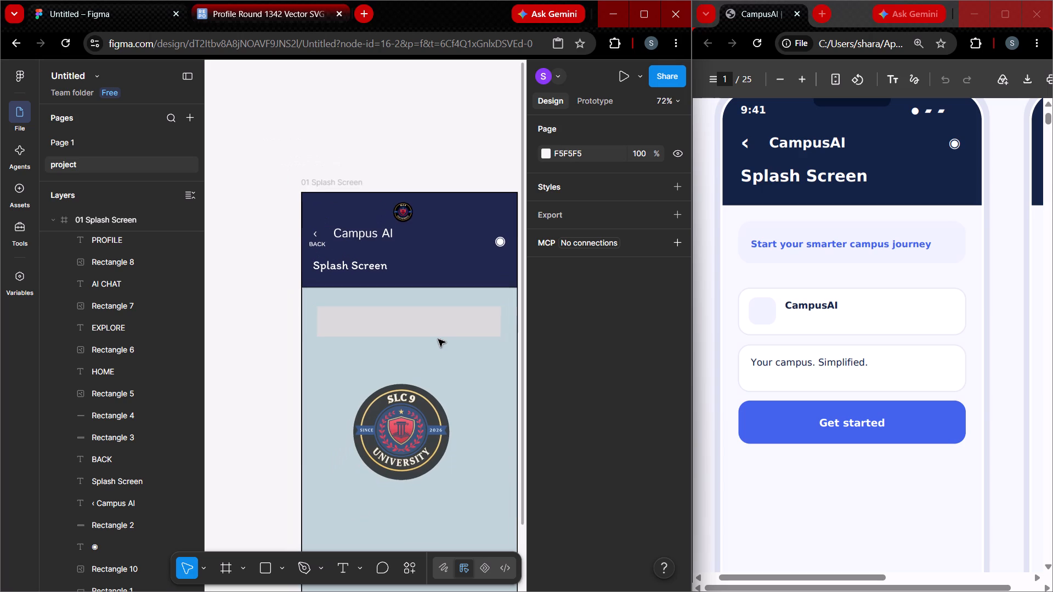
pyautogui.scroll(-8, 438, 339)
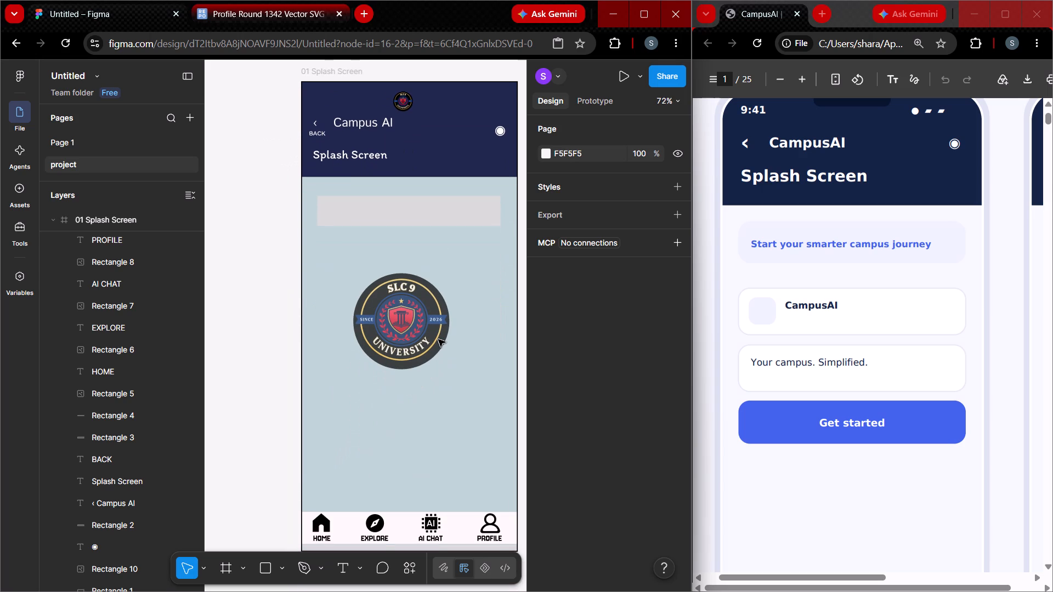
pyautogui.scroll(5, 438, 339)
pyautogui.moveTo(404, 149); pyautogui.dragTo(407, 169)
pyautogui.click(453, 95)
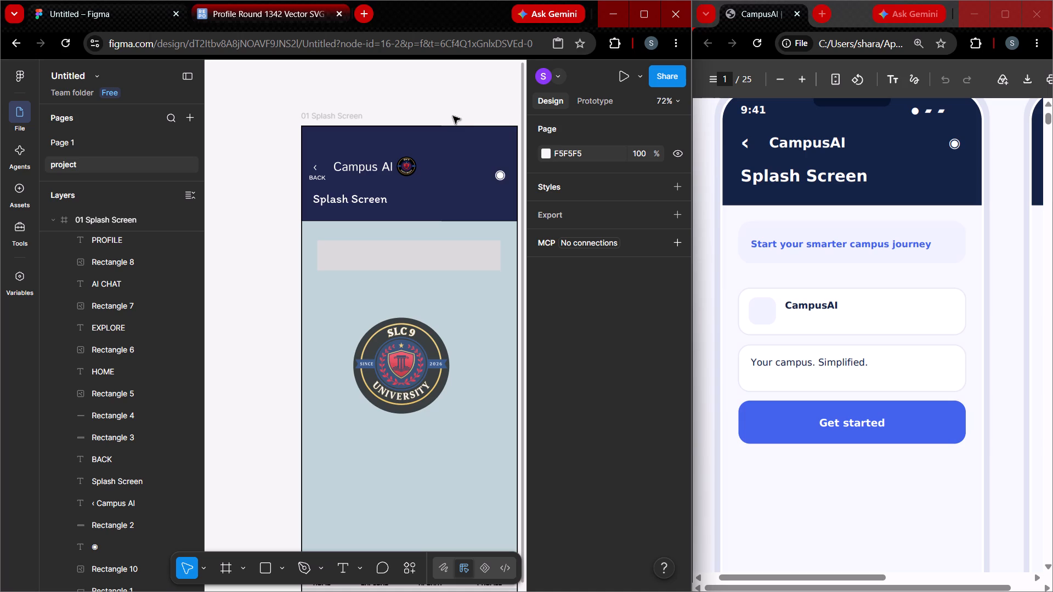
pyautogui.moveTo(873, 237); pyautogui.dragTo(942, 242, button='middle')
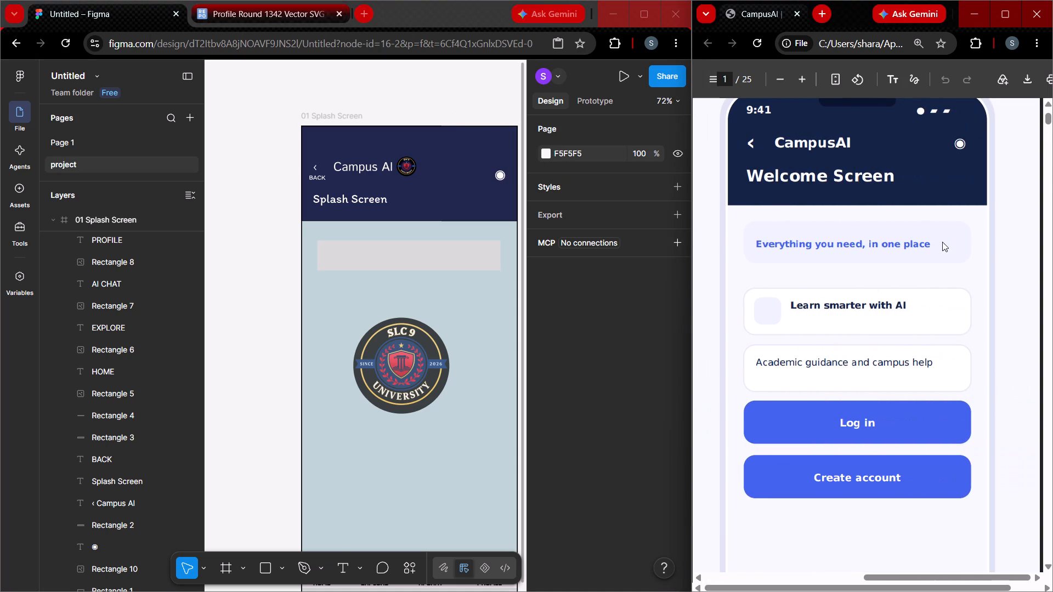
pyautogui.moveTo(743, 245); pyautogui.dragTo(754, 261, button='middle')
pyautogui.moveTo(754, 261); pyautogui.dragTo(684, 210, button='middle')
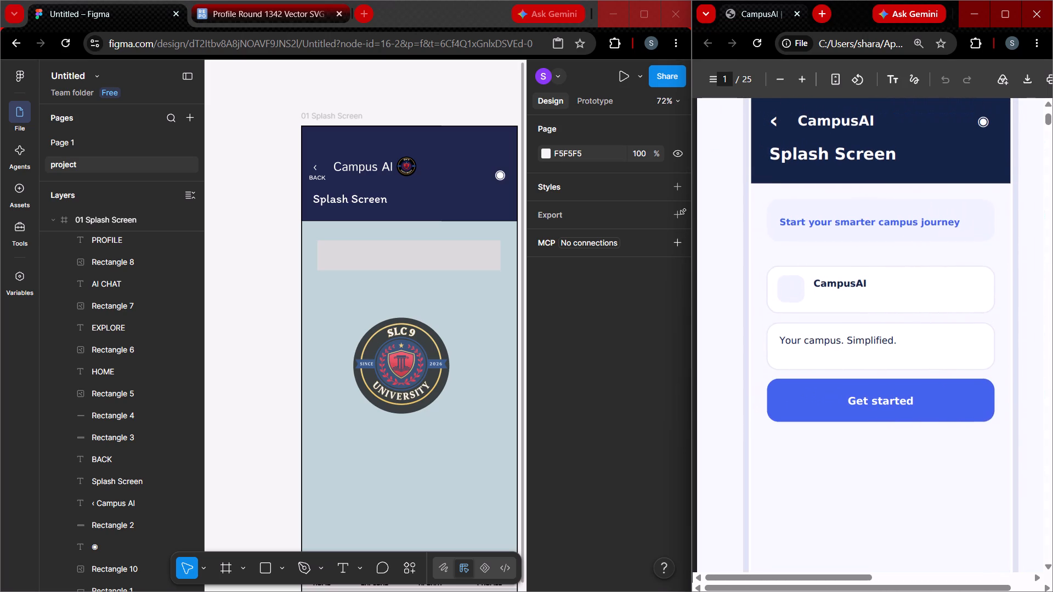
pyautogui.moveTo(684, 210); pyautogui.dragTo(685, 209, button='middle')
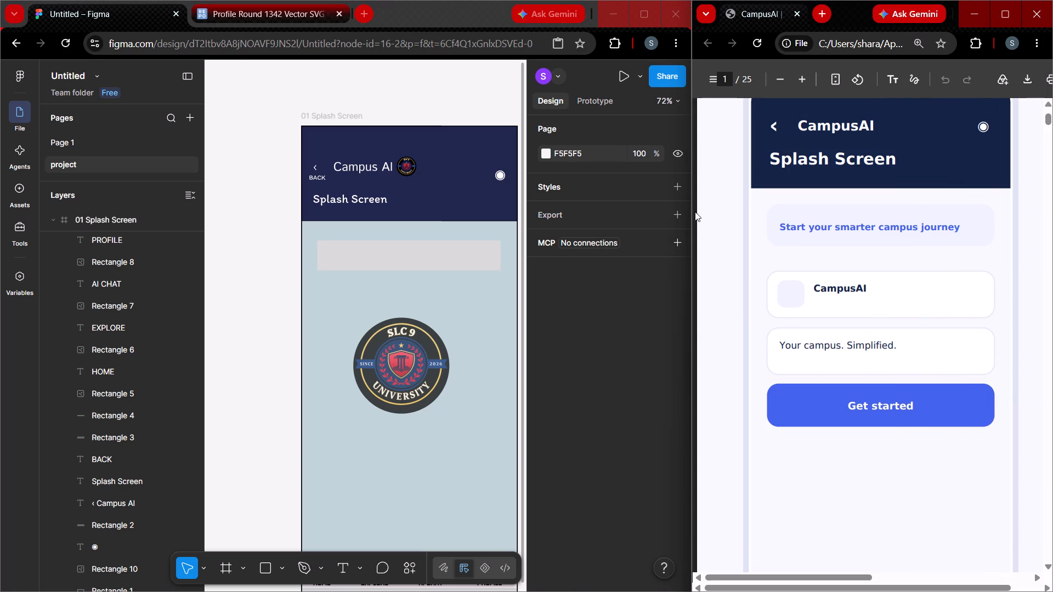
# Switch to File Explorer.
pyautogui.click(384, 568)
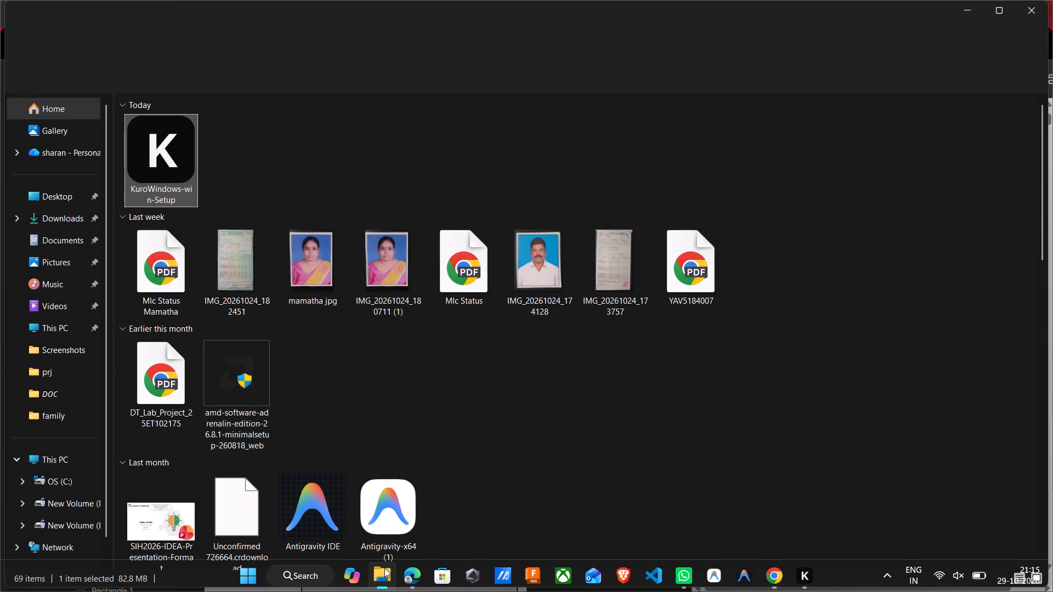
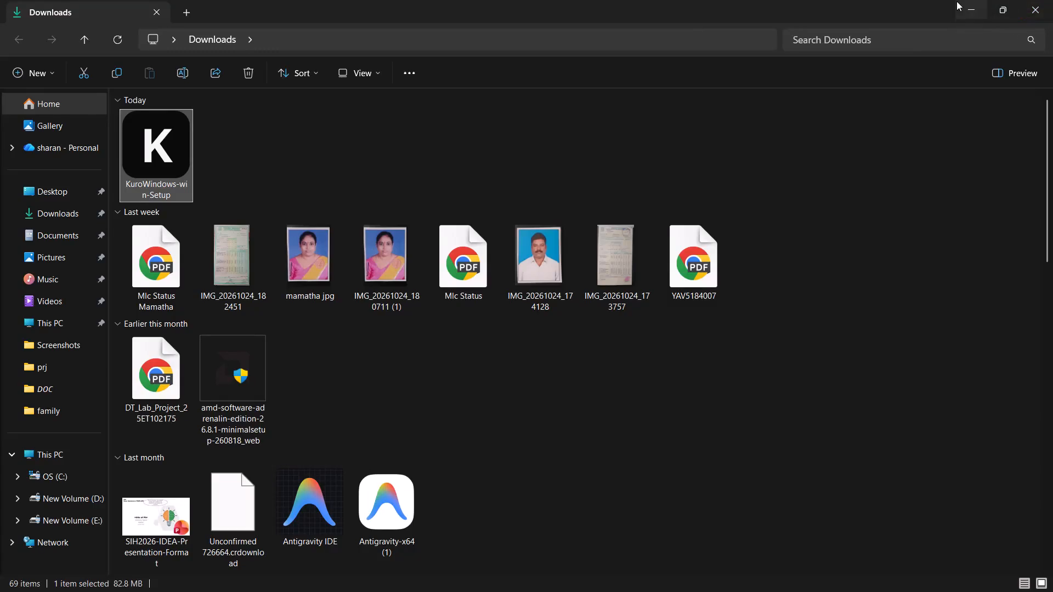
# Switch back to the Figma design shown beside the CampusAI reference PDF.
pyautogui.click(956, 1)
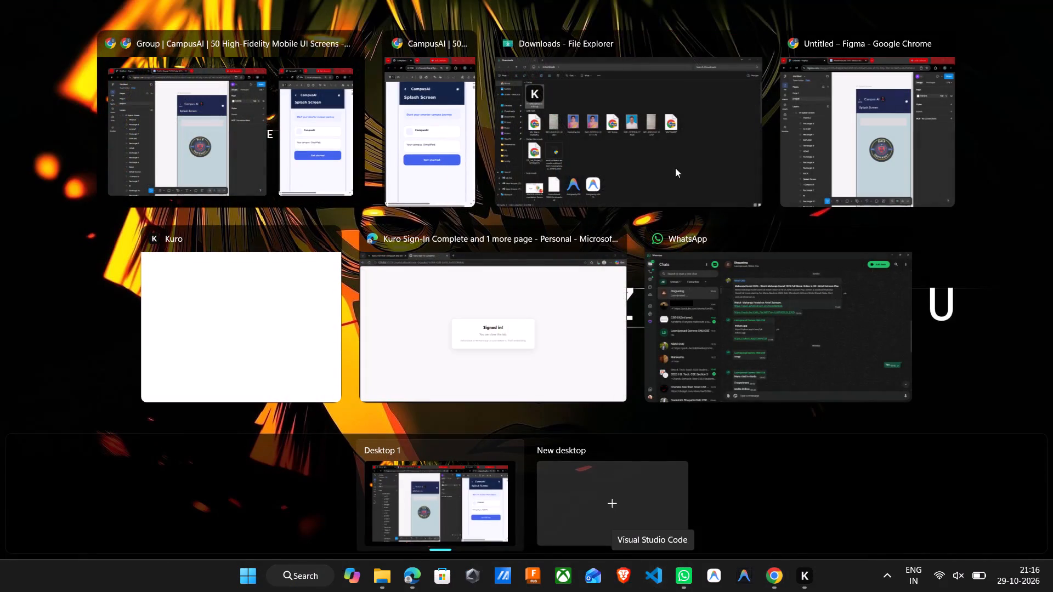
pyautogui.click(743, 38)
pyautogui.click(318, 109)
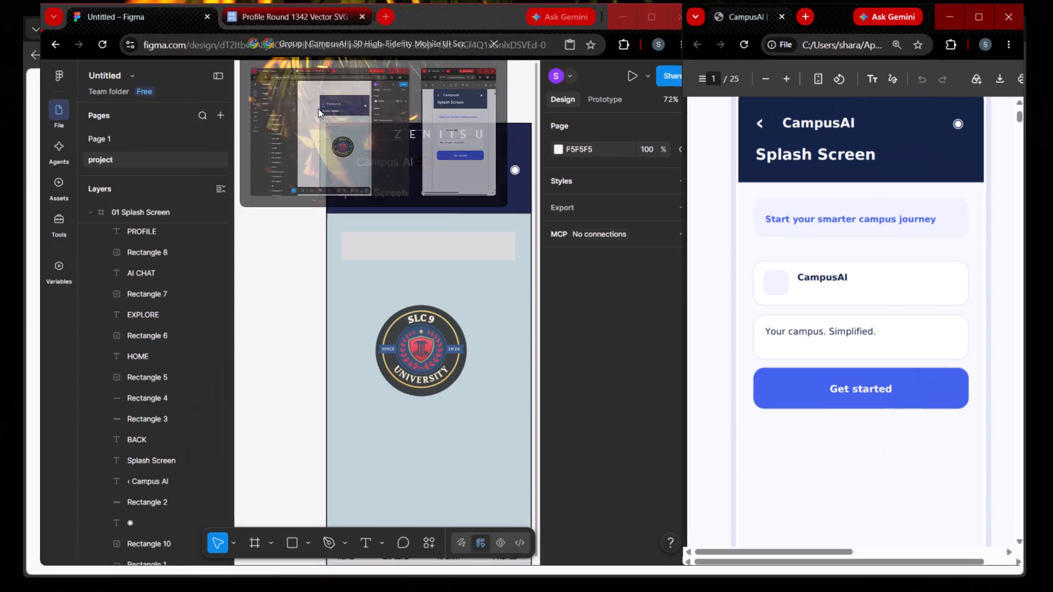
# Recolour the wide rectangle below the Splash Screen header to aqua 84E8DE at 61% opacity.
pyautogui.scroll(-2, 471, 332)
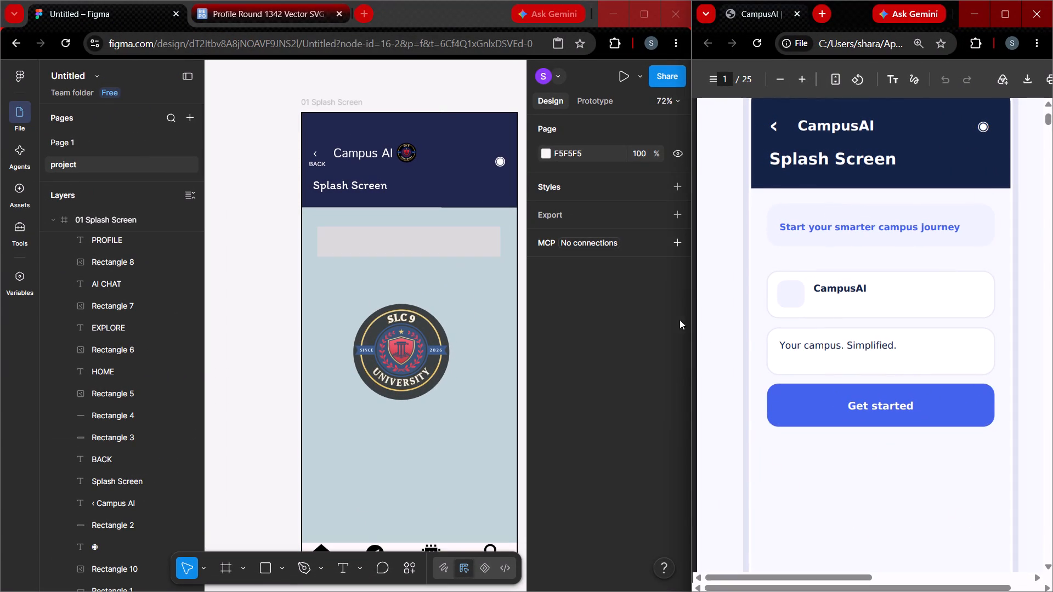
pyautogui.moveTo(778, 338); pyautogui.dragTo(894, 344, button='middle')
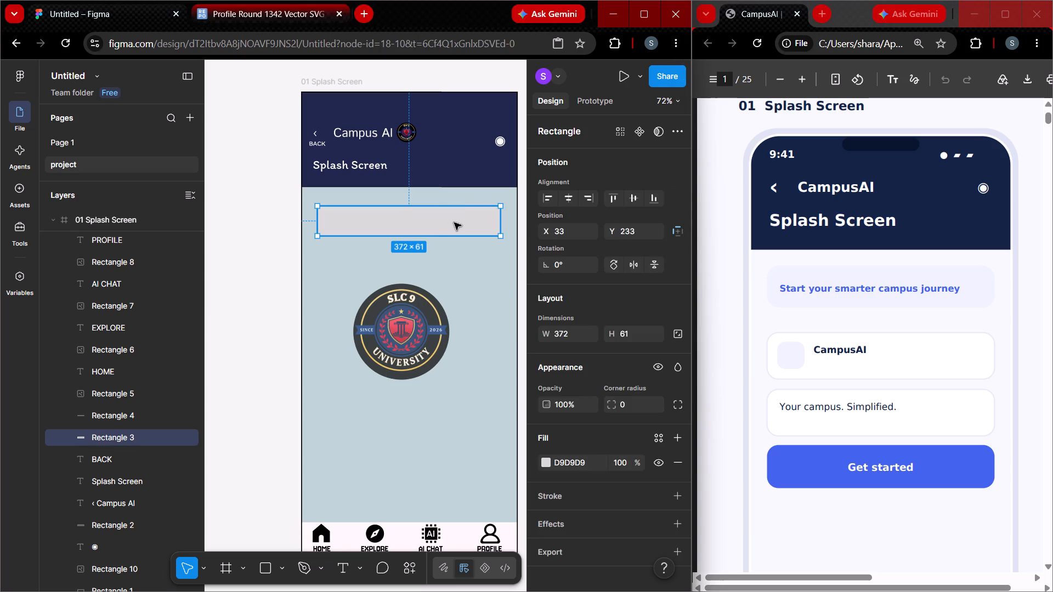
pyautogui.click(545, 464)
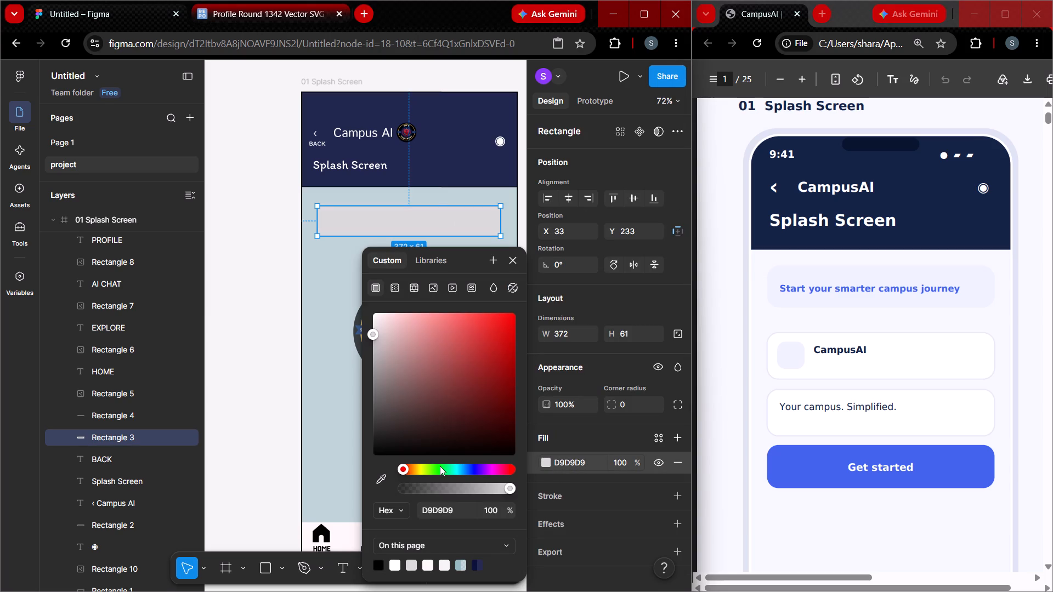
pyautogui.click(440, 466)
pyautogui.click(431, 330)
pyautogui.click(416, 344)
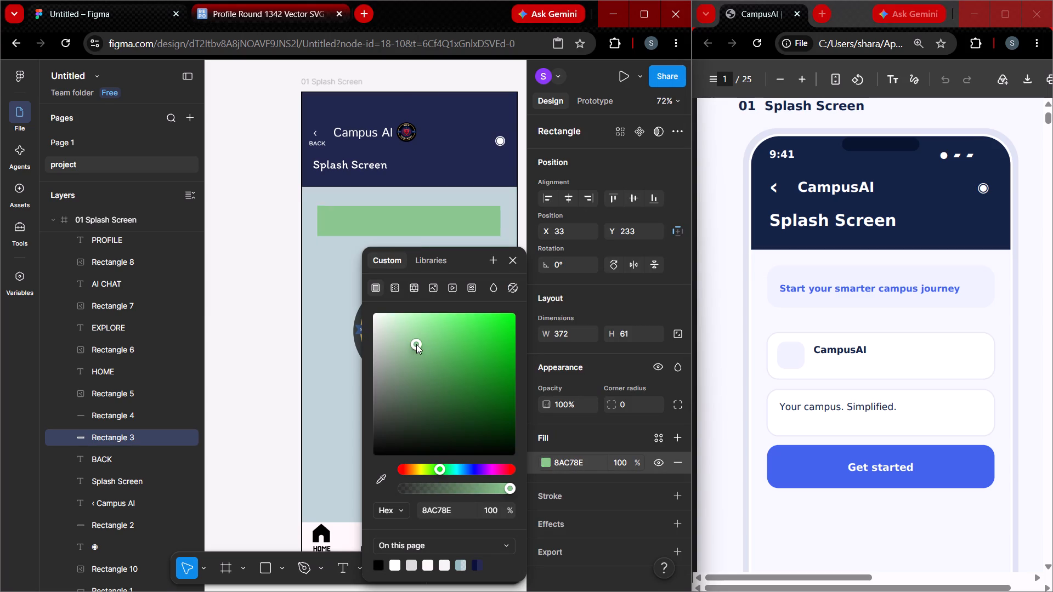
pyautogui.click(455, 474)
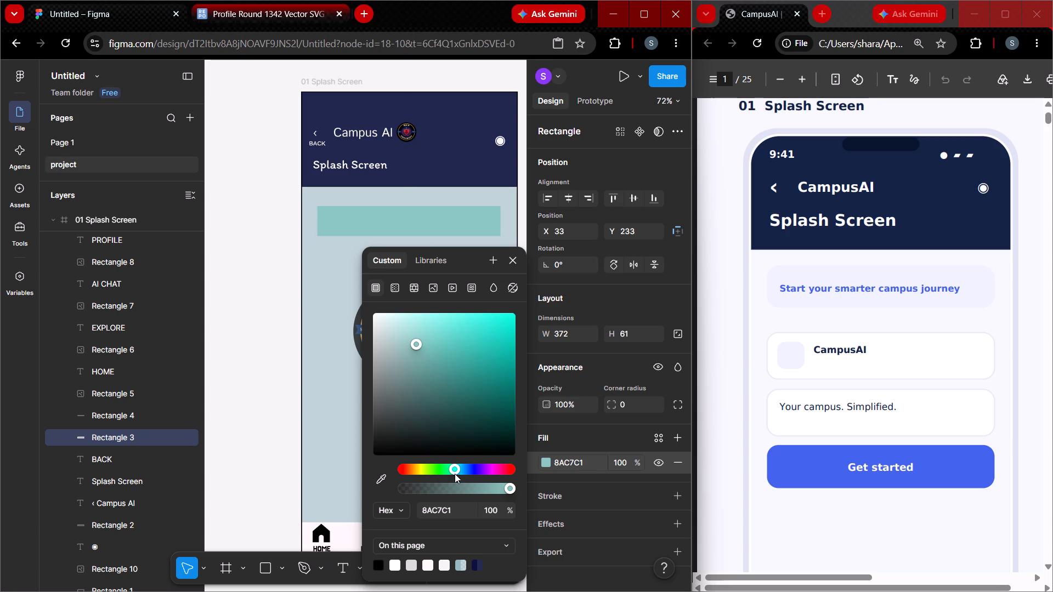
pyautogui.click(416, 326)
pyautogui.click(434, 326)
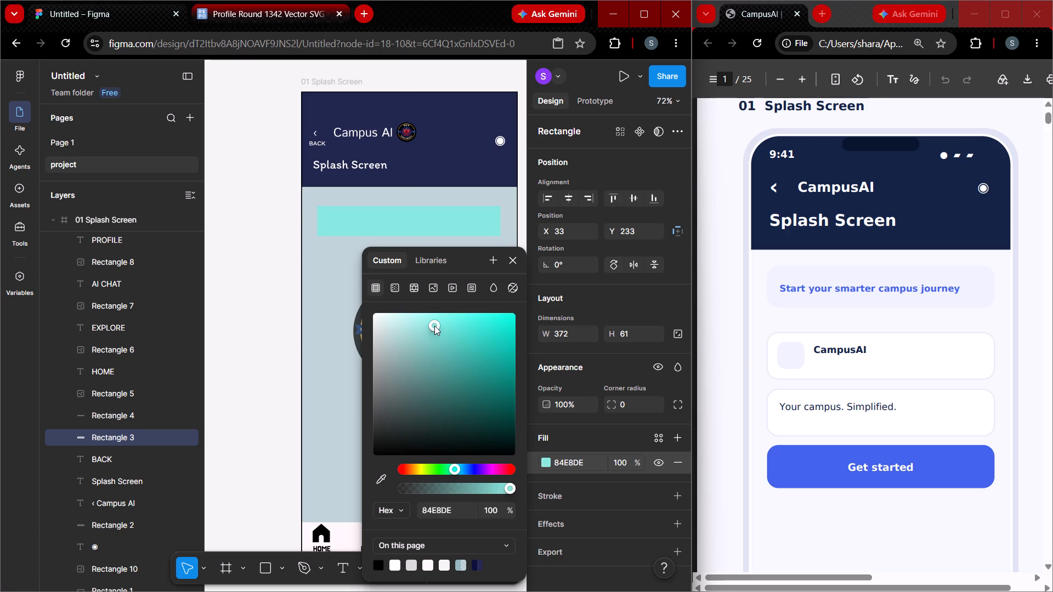
pyautogui.click(468, 487)
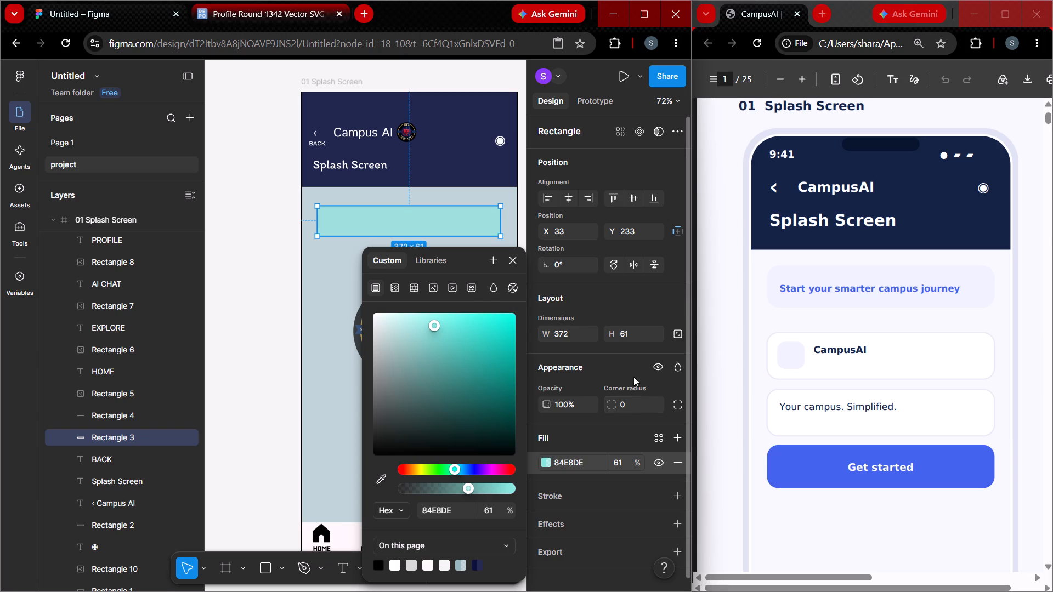
# Change the rectangle's solid fill to a linear gradient running from 84E8DE to 4A827D.
pyautogui.click(400, 293)
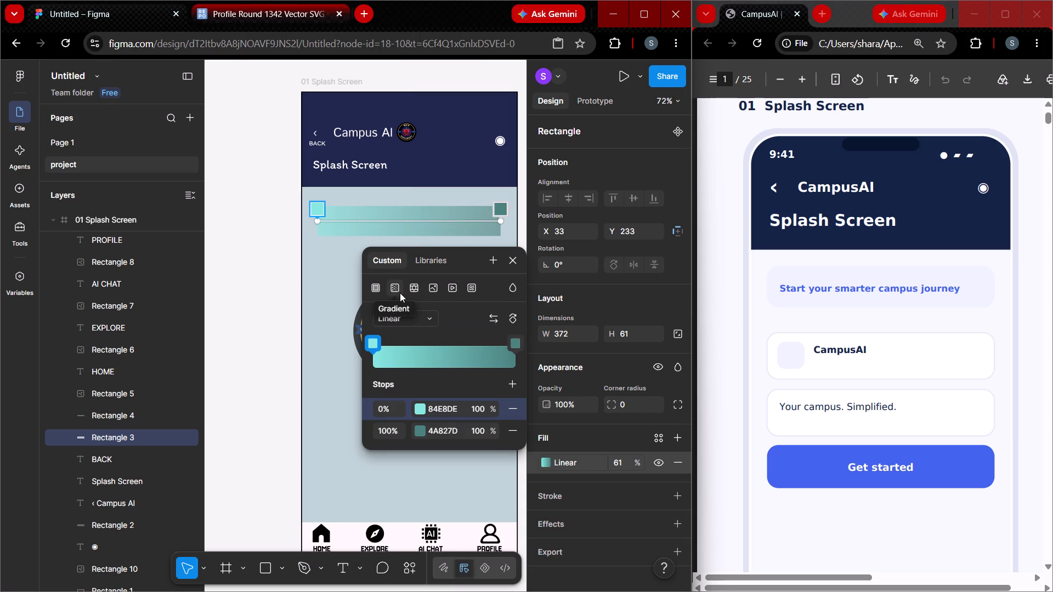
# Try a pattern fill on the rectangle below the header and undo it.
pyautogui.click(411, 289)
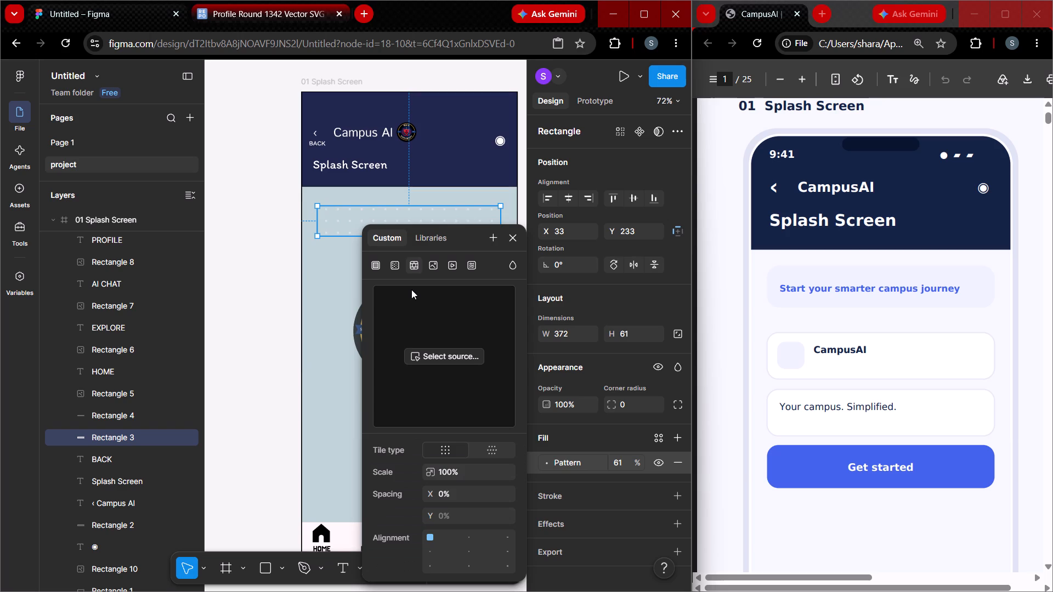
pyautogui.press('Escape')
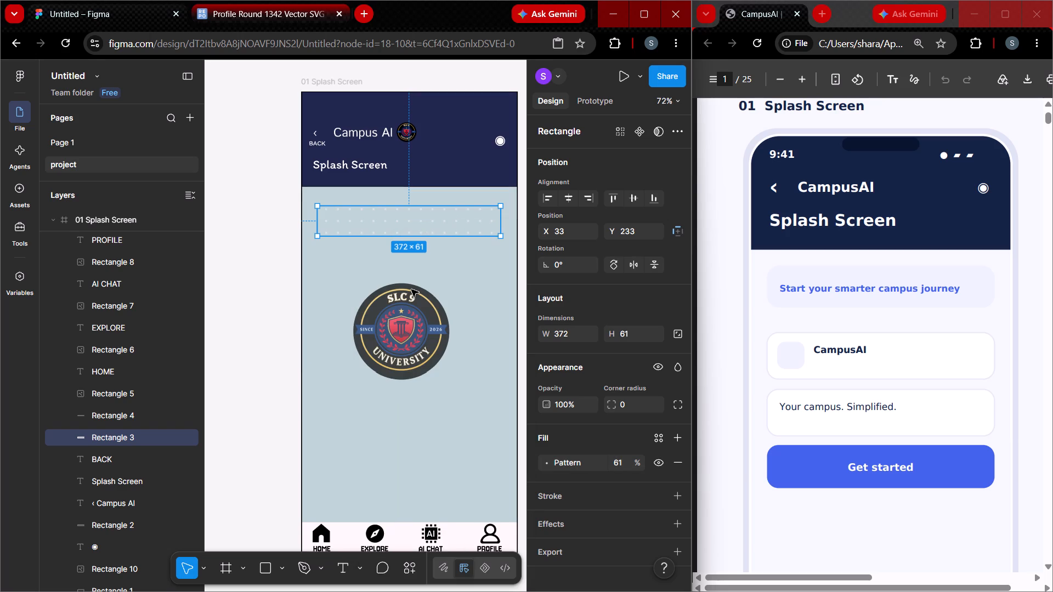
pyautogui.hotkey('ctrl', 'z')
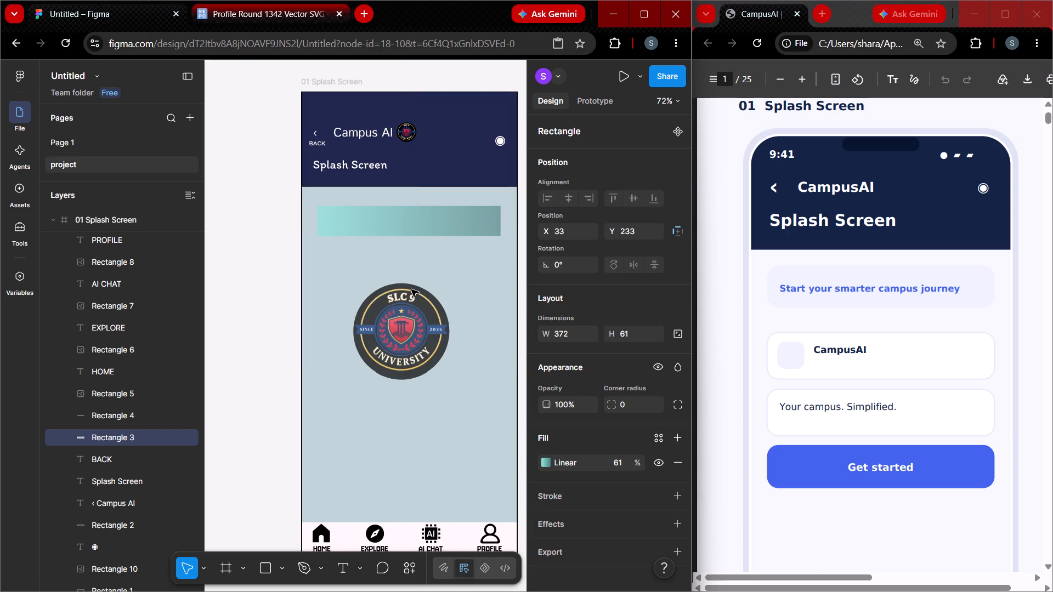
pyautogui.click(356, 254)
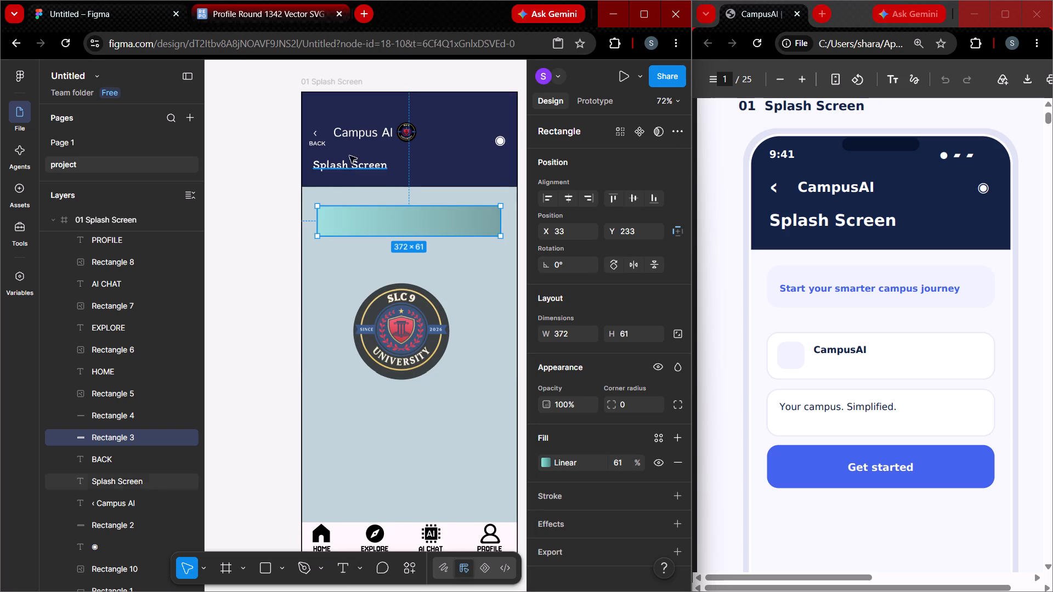
# Change the 01 Splash Screen frame's fill to a linear gradient from 95B8C1 to 46575B.
pyautogui.click(344, 86)
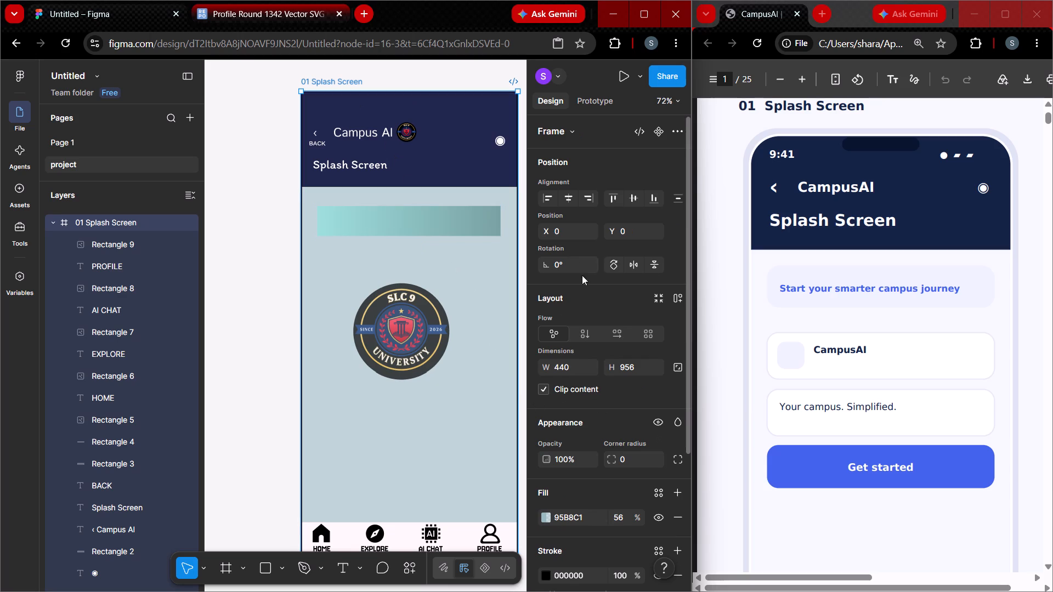
pyautogui.click(544, 514)
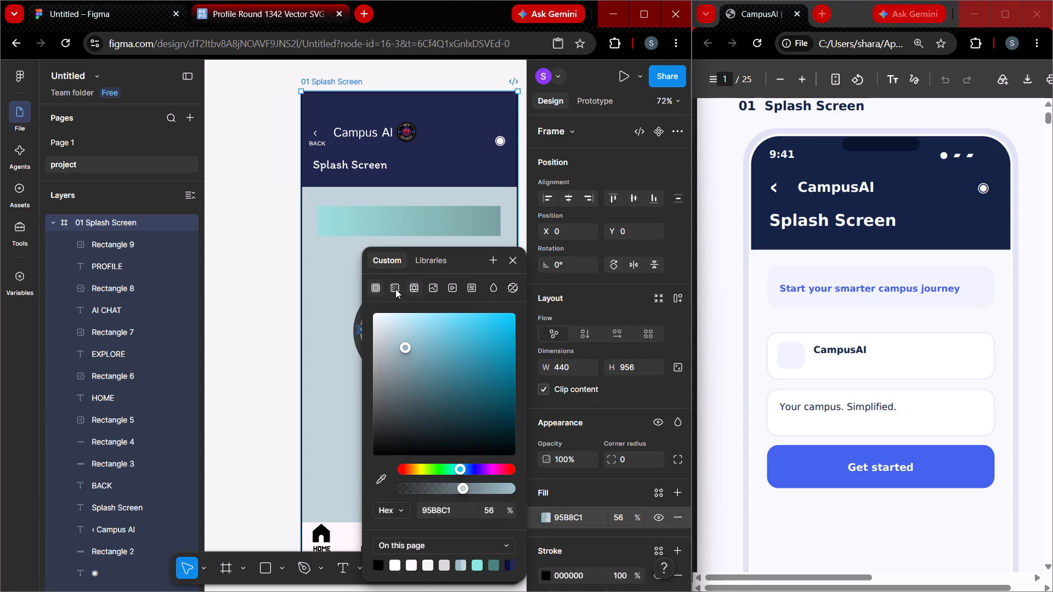
pyautogui.click(395, 289)
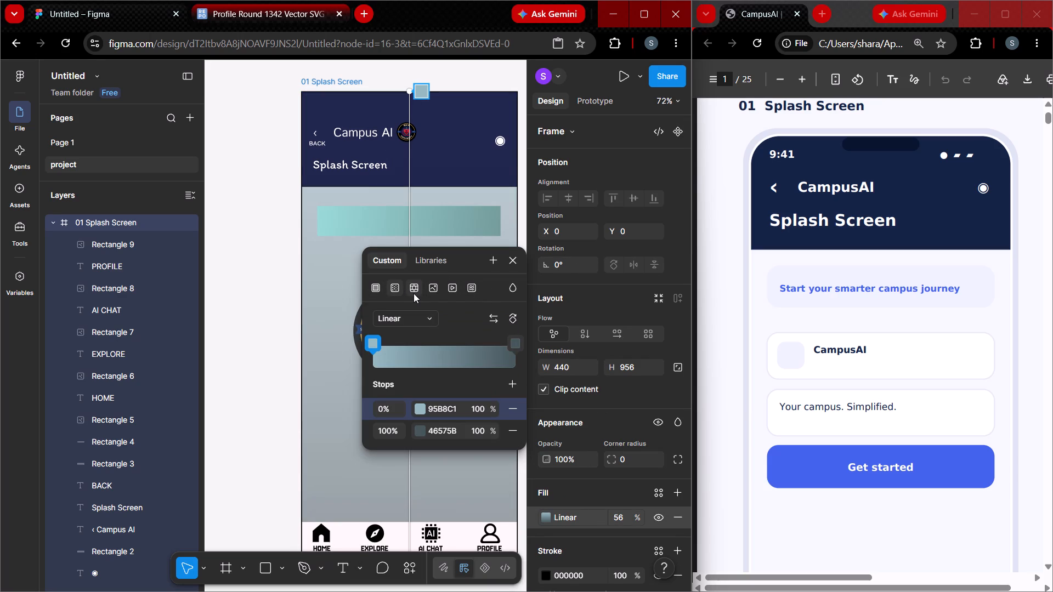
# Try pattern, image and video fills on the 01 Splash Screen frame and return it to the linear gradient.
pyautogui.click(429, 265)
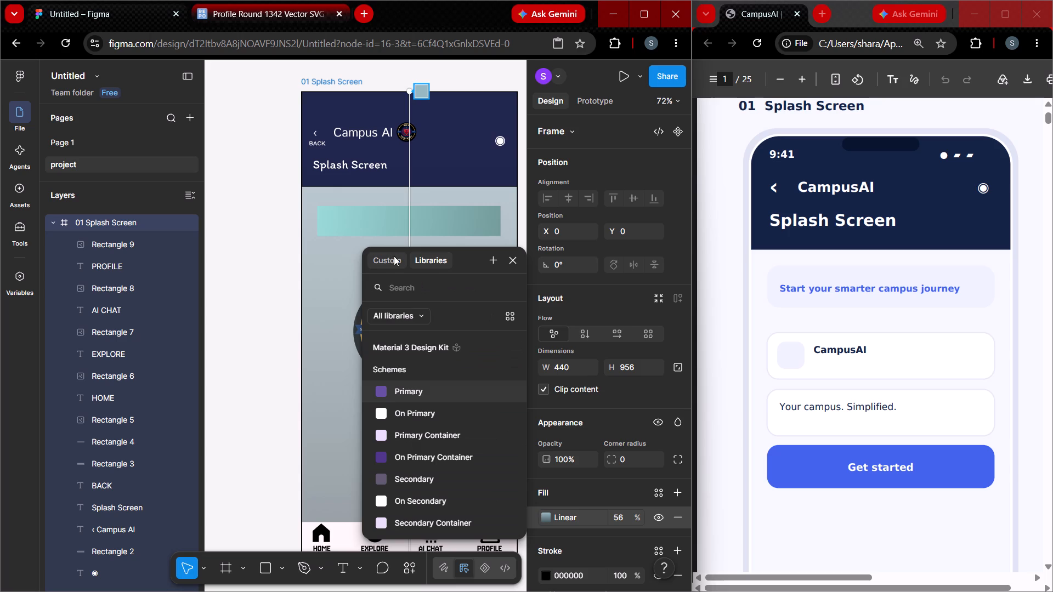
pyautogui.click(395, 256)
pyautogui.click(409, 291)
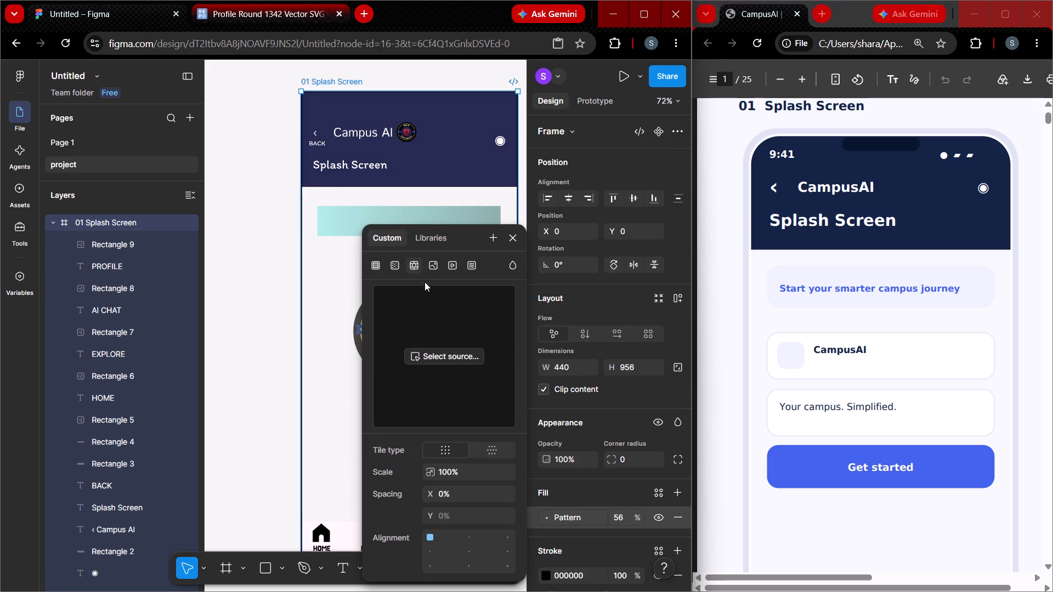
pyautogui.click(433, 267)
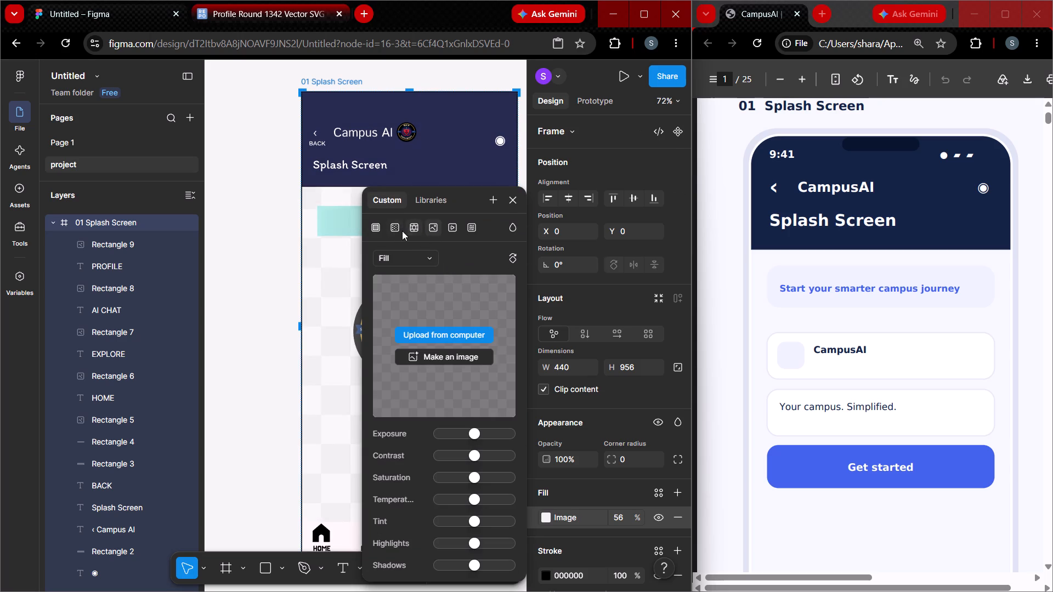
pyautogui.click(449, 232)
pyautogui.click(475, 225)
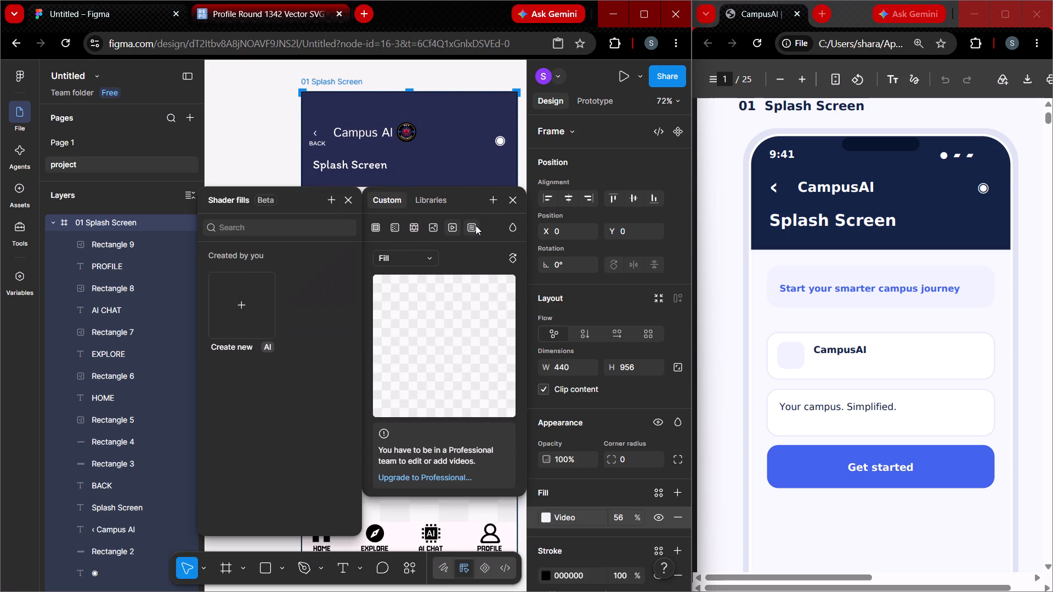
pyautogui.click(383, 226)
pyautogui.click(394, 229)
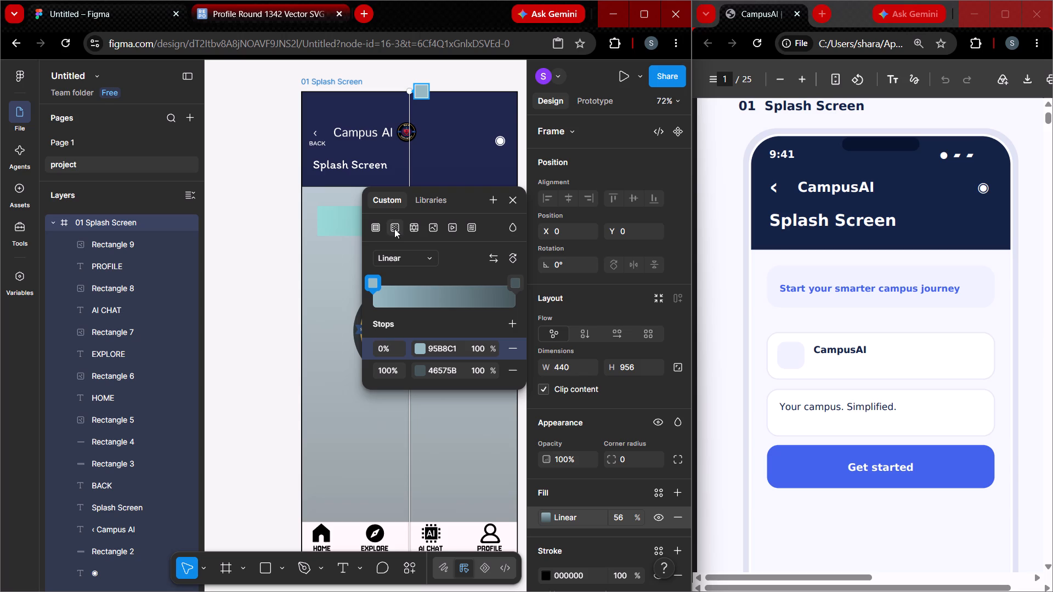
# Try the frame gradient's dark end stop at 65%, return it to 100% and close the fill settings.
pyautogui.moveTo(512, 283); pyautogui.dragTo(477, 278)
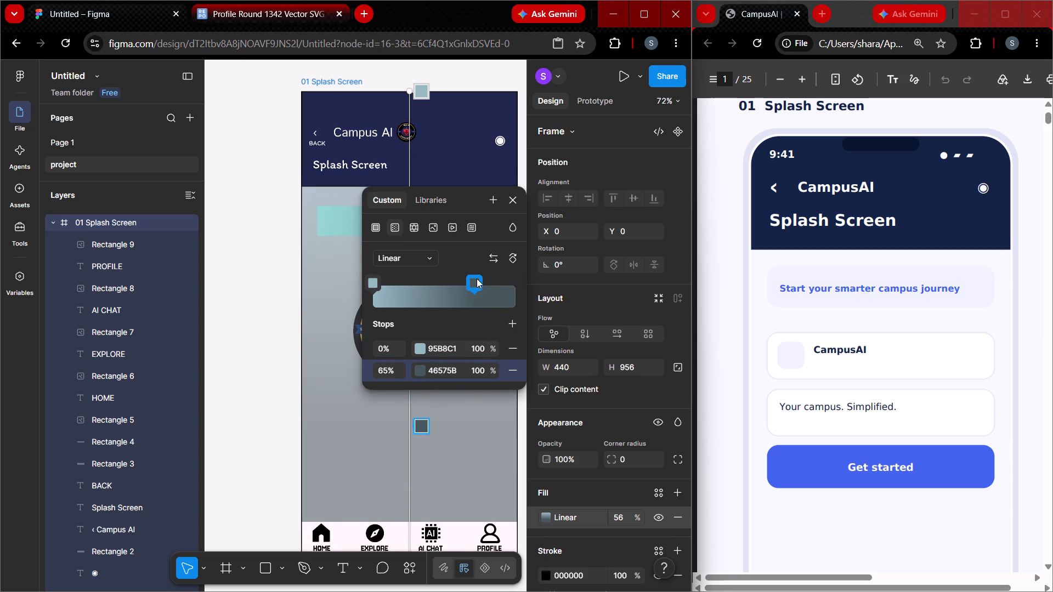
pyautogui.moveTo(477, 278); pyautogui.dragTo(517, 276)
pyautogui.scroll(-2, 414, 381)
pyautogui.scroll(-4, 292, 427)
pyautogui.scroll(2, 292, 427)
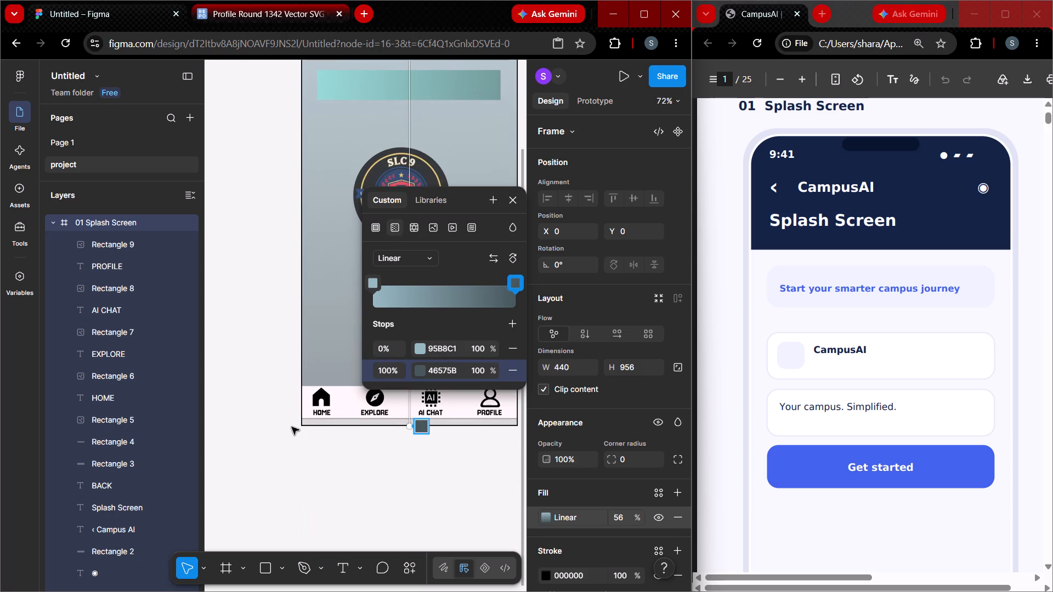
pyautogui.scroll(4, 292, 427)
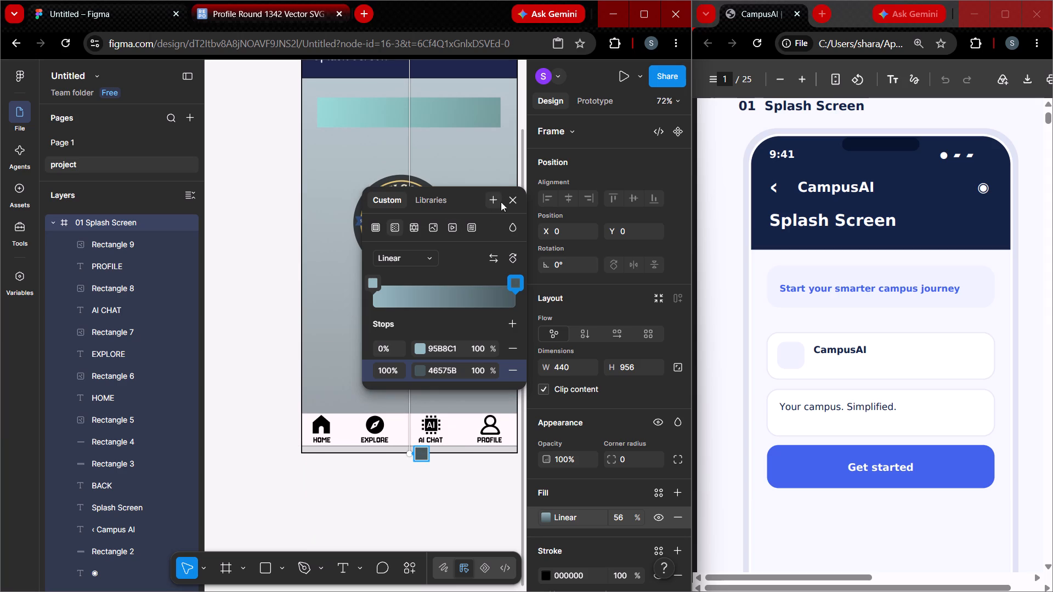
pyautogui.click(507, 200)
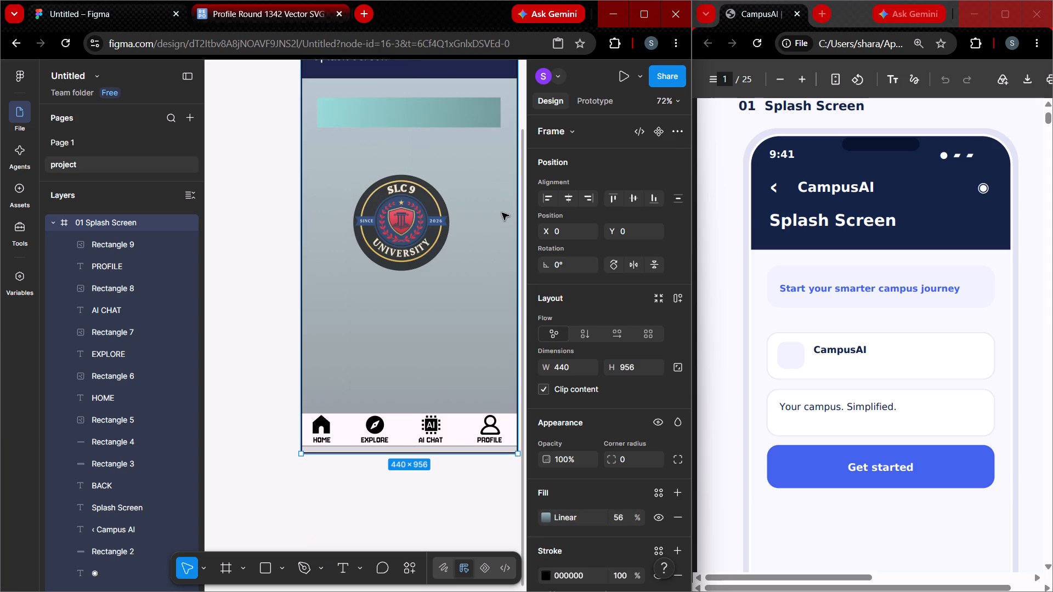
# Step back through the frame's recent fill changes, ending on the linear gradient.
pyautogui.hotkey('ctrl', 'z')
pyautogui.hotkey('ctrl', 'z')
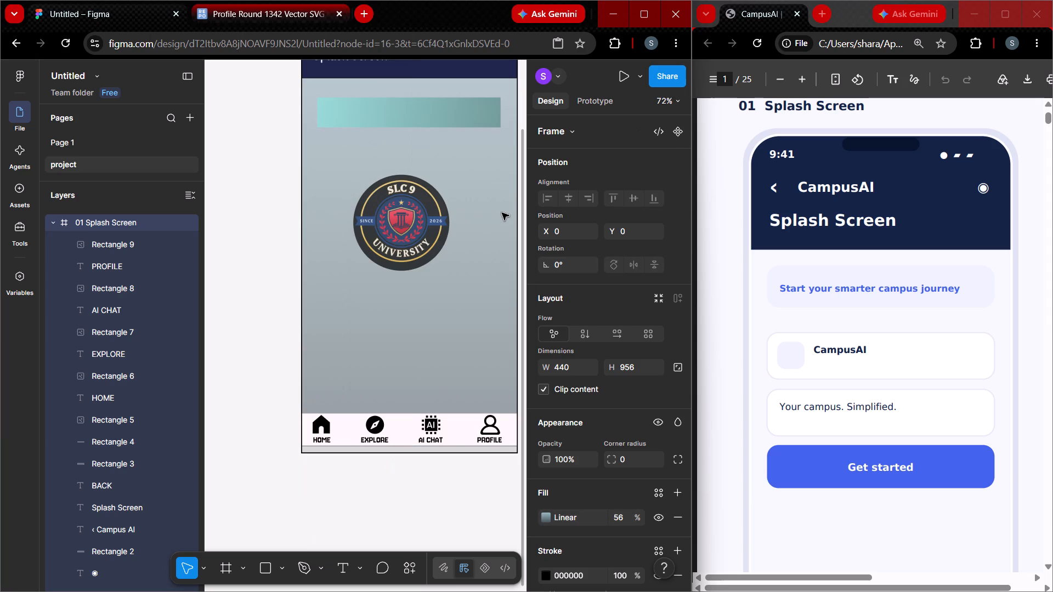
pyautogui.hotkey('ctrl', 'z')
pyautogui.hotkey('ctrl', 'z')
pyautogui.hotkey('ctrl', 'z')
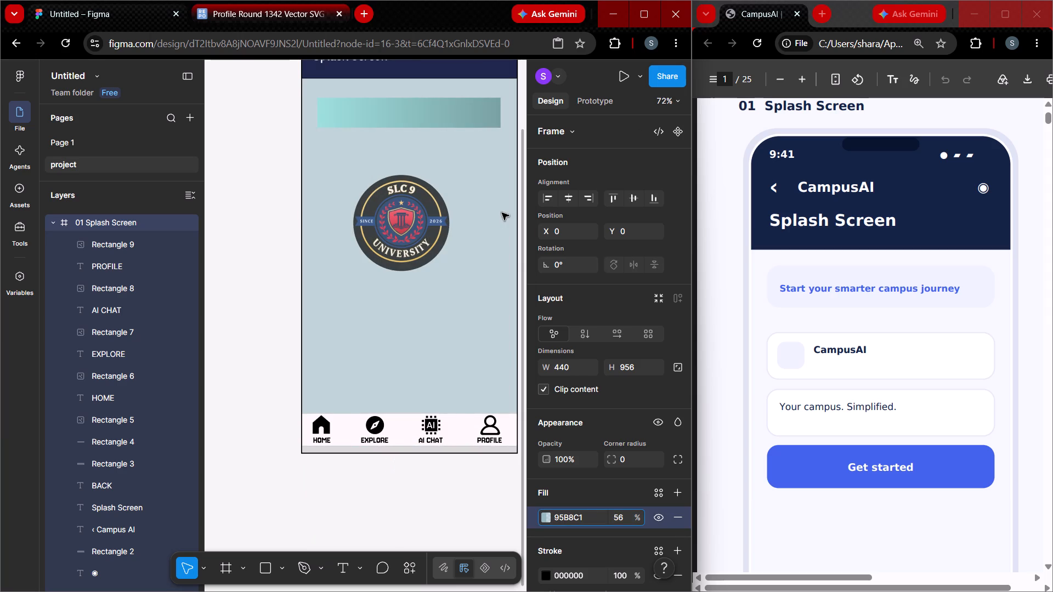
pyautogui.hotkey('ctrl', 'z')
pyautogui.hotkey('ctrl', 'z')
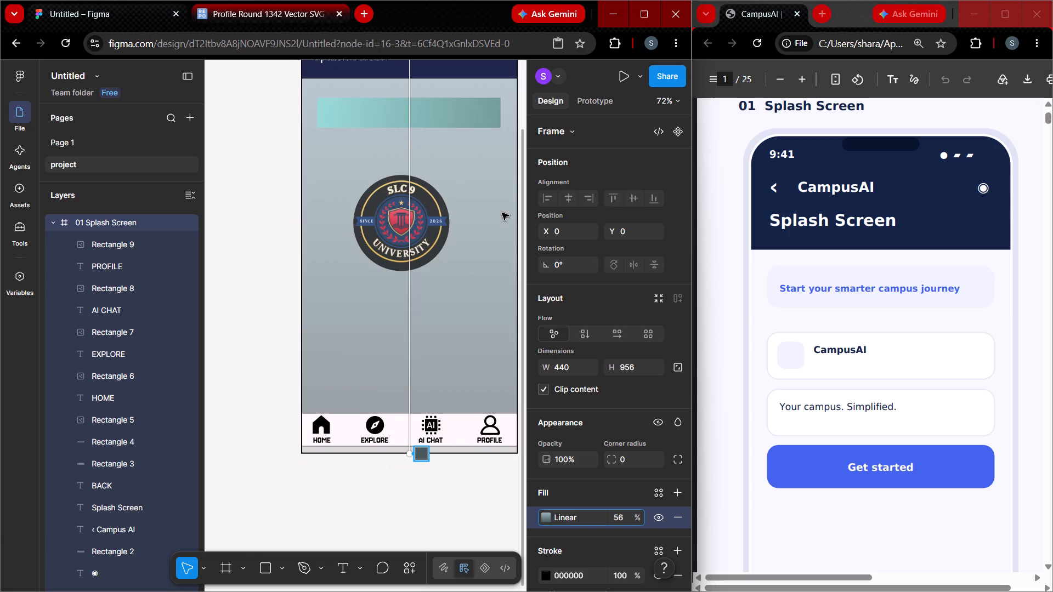
# Set the corner radius of the gradient rectangle below the header to 30.
pyautogui.scroll(2, 429, 423)
pyautogui.moveTo(461, 401); pyautogui.dragTo(414, 429, button='middle')
pyautogui.click(530, 399)
pyautogui.click(490, 419)
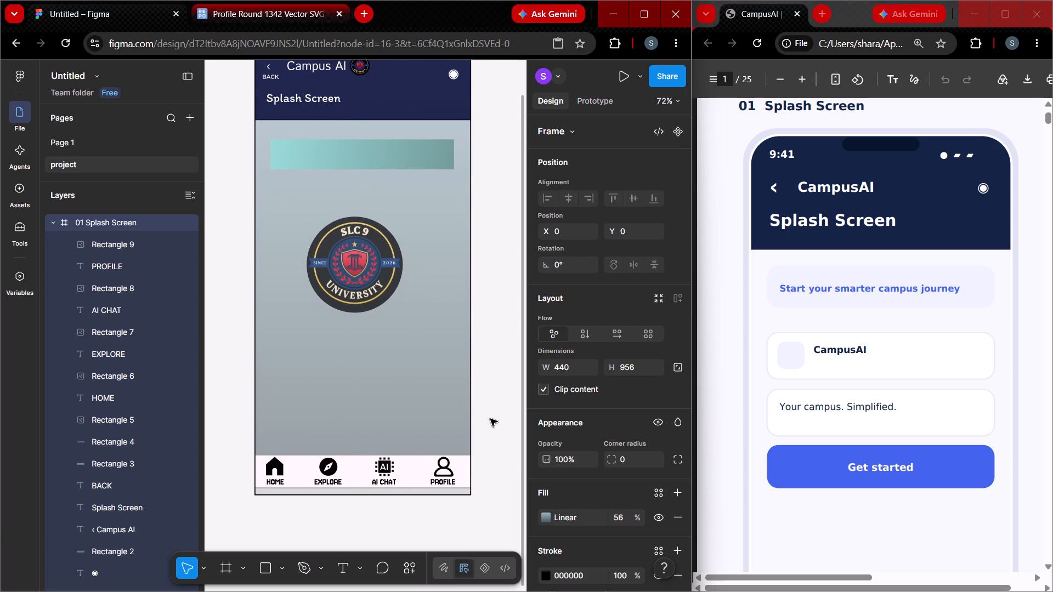
pyautogui.click(399, 160)
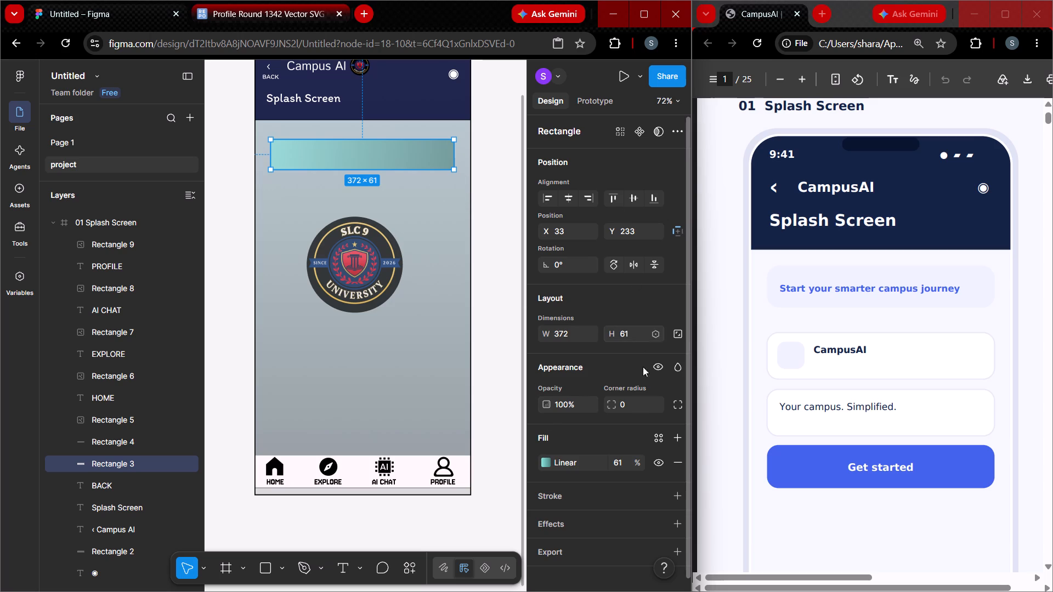
pyautogui.click(633, 408)
pyautogui.write('30')
pyautogui.press('Return')
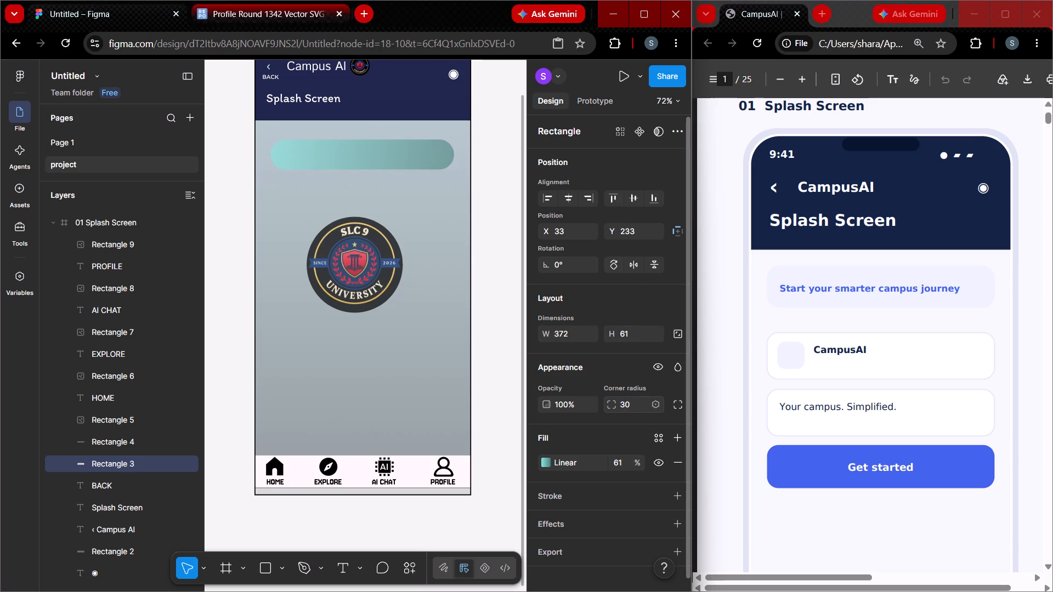
# Change the fill of the rounded banner below the header from the linear gradient to solid 84E8DE.
pyautogui.click(392, 150)
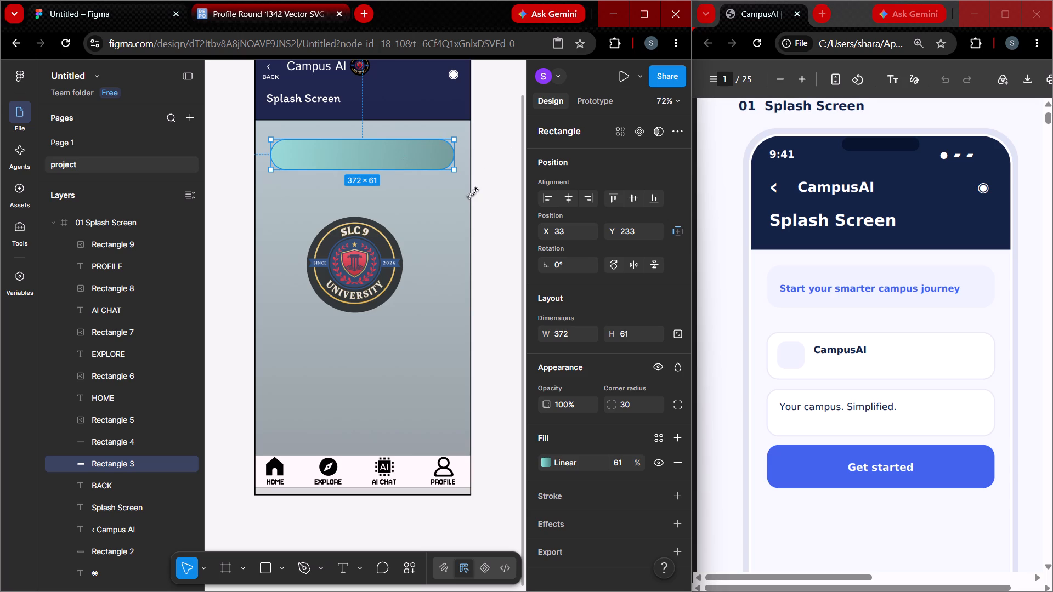
pyautogui.click(547, 462)
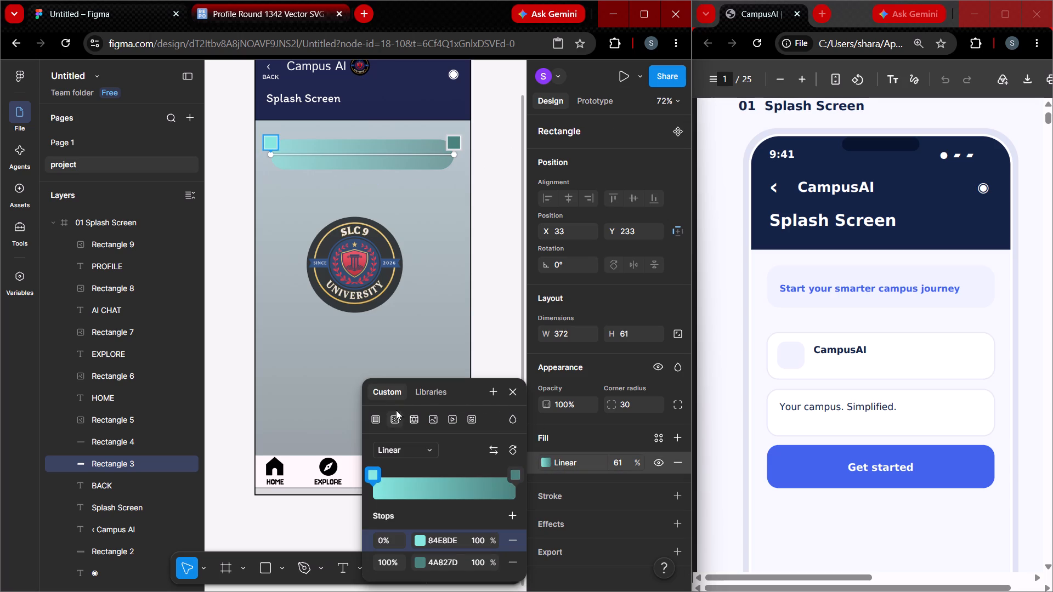
pyautogui.click(380, 415)
pyautogui.click(495, 214)
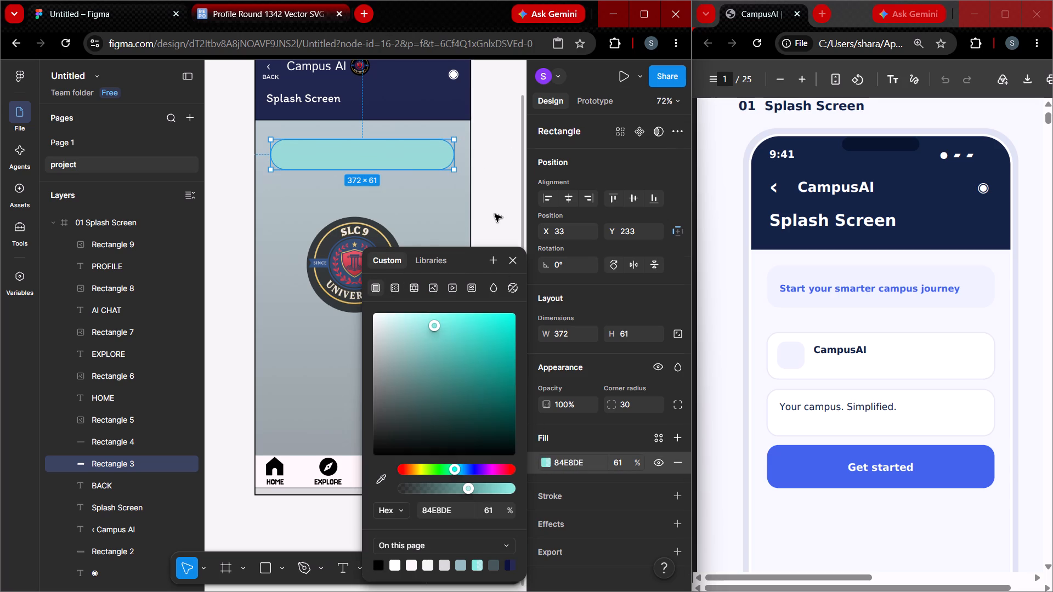
# Add the text "Start your smarter campus journey" over the rounded banner.
pyautogui.click(407, 153)
pyautogui.press('t')
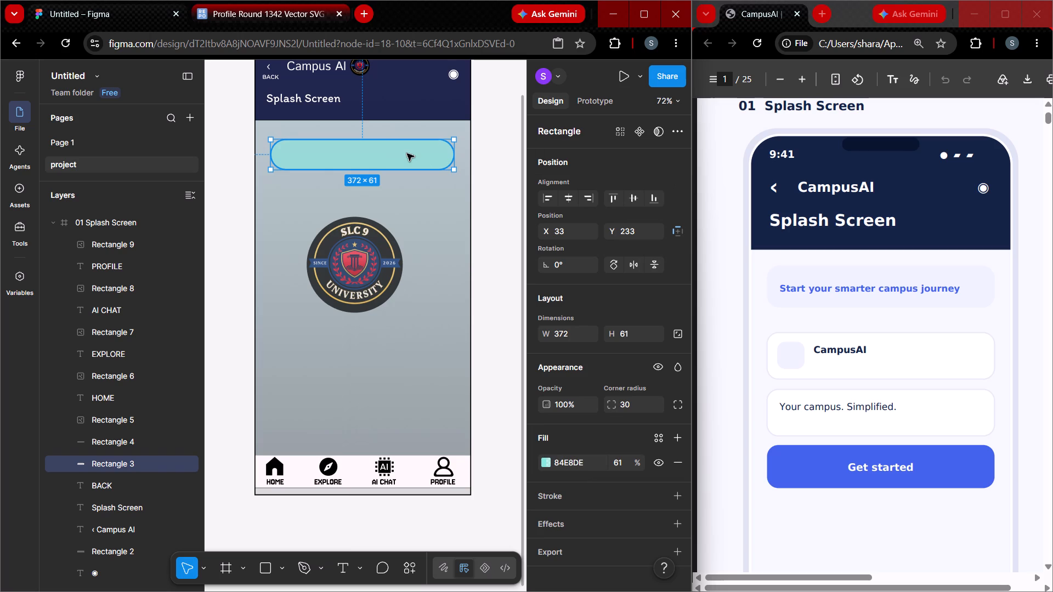
pyautogui.click(407, 153)
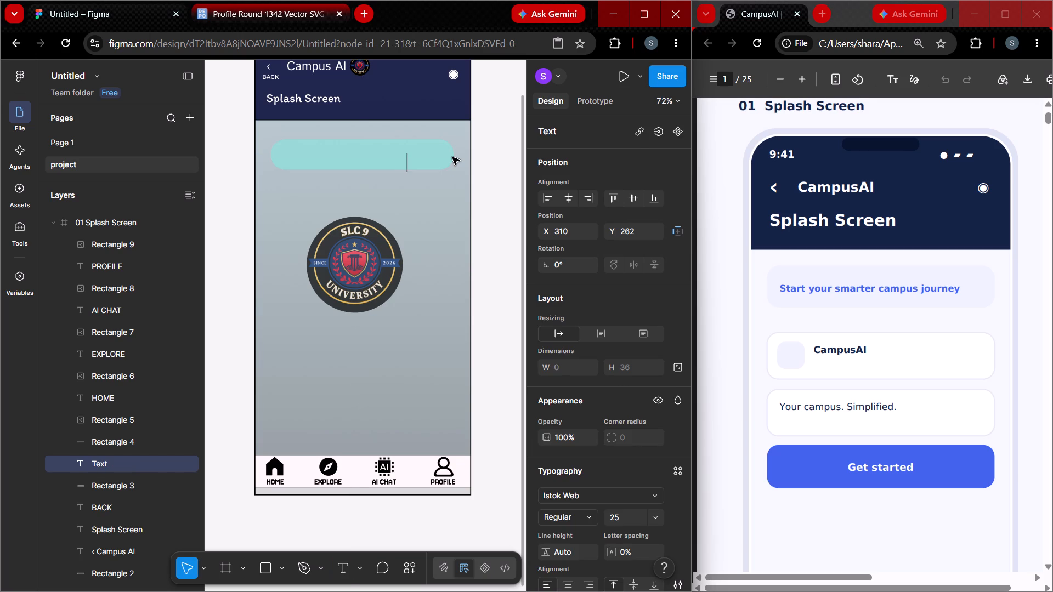
pyautogui.press('s')
pyautogui.write('tart')
pyautogui.press('space')
pyautogui.write('your')
pyautogui.press('space')
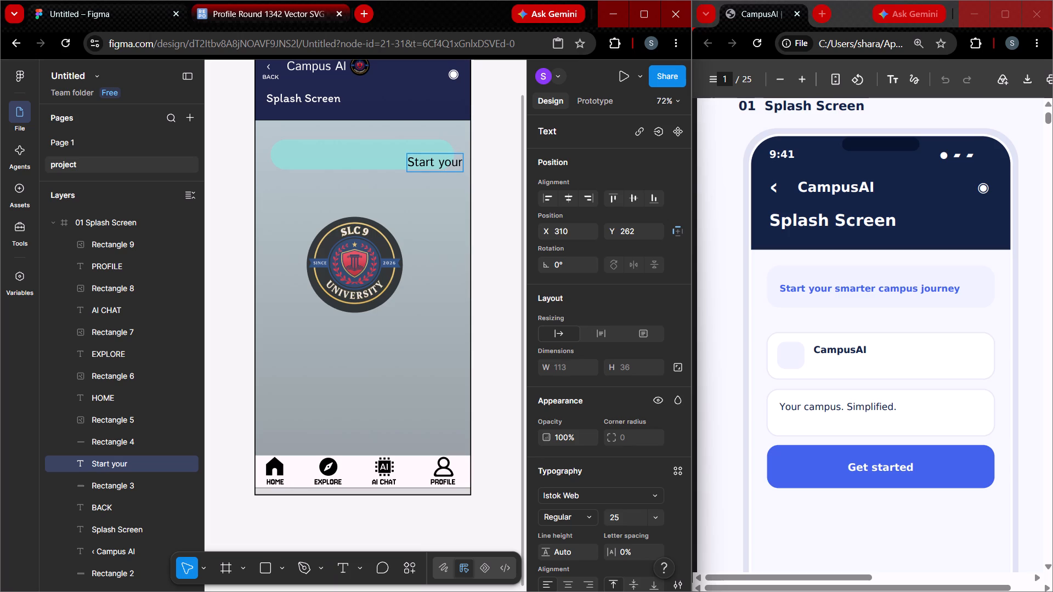
pyautogui.write('smart')
pyautogui.press('e')
pyautogui.write('r')
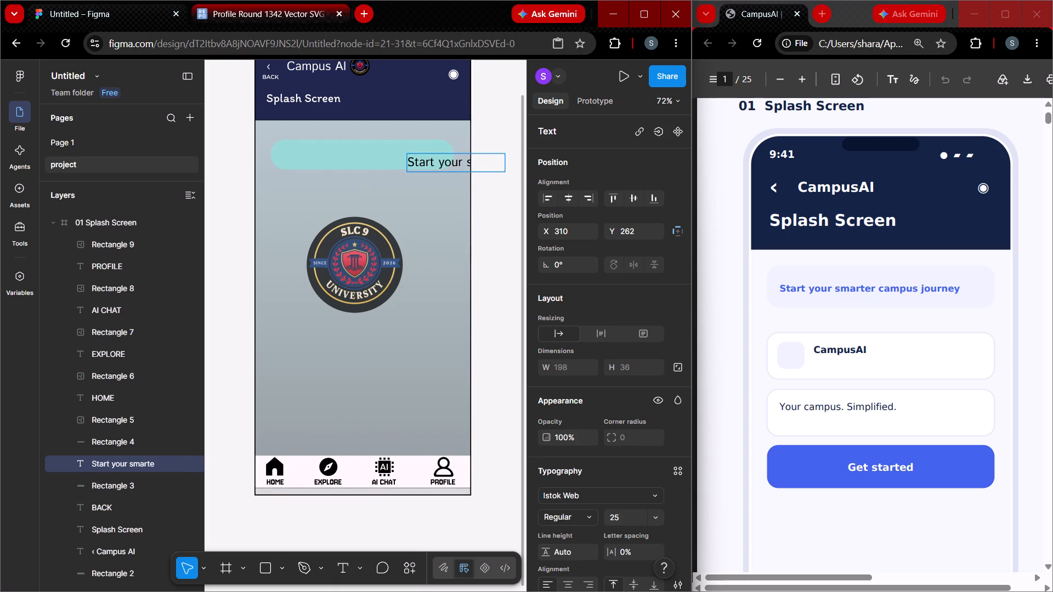
pyautogui.press('space')
pyautogui.write('camp')
pyautogui.write('us')
pyautogui.press('space')
pyautogui.write('jour')
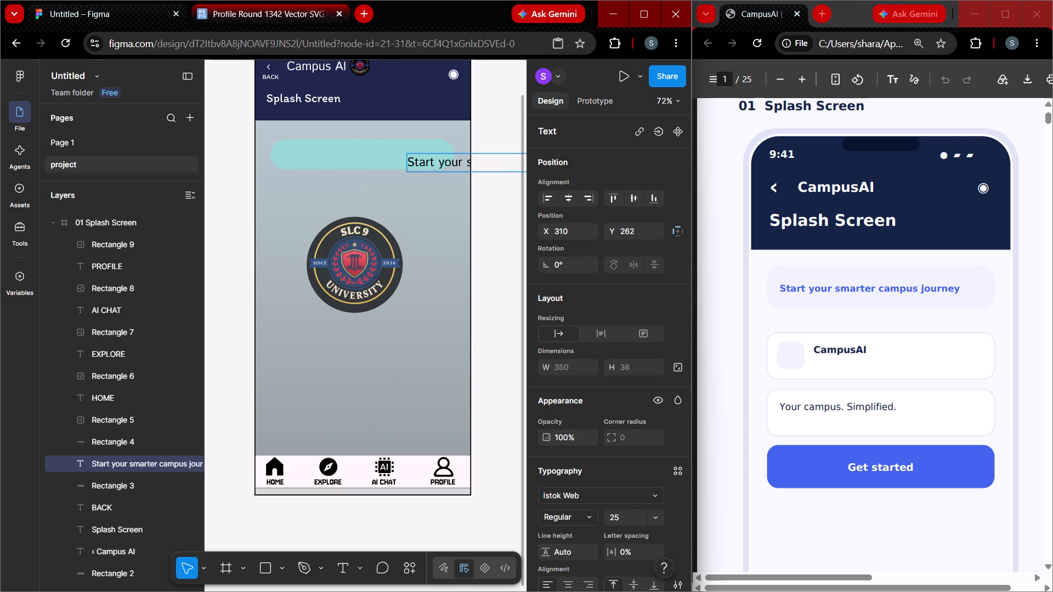
pyautogui.write('ney')
pyautogui.press('Escape')
pyautogui.click(483, 127)
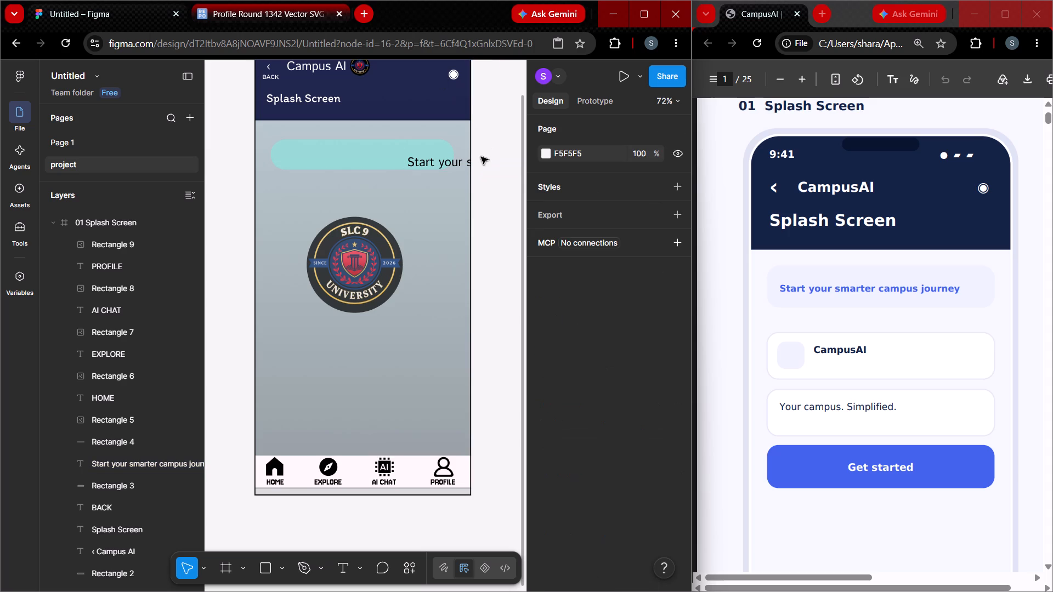
# Move the banner text onto the banner at about X 44, Y 239 and resize its box to about 349 × 55.
pyautogui.click(446, 162)
pyautogui.moveTo(449, 161); pyautogui.dragTo(361, 152)
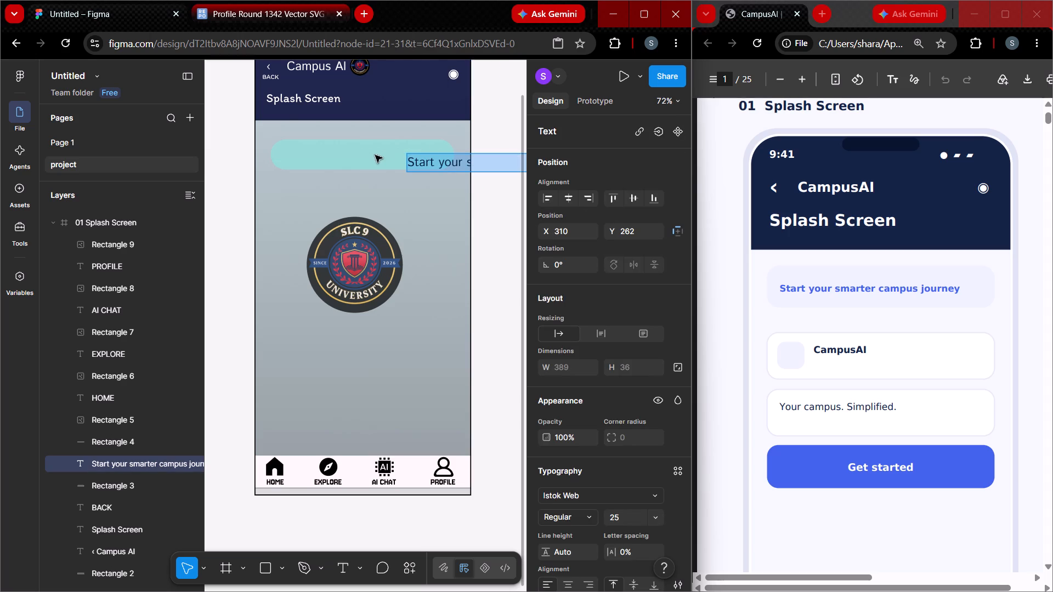
pyautogui.click(489, 122)
pyautogui.moveTo(456, 161); pyautogui.dragTo(354, 148)
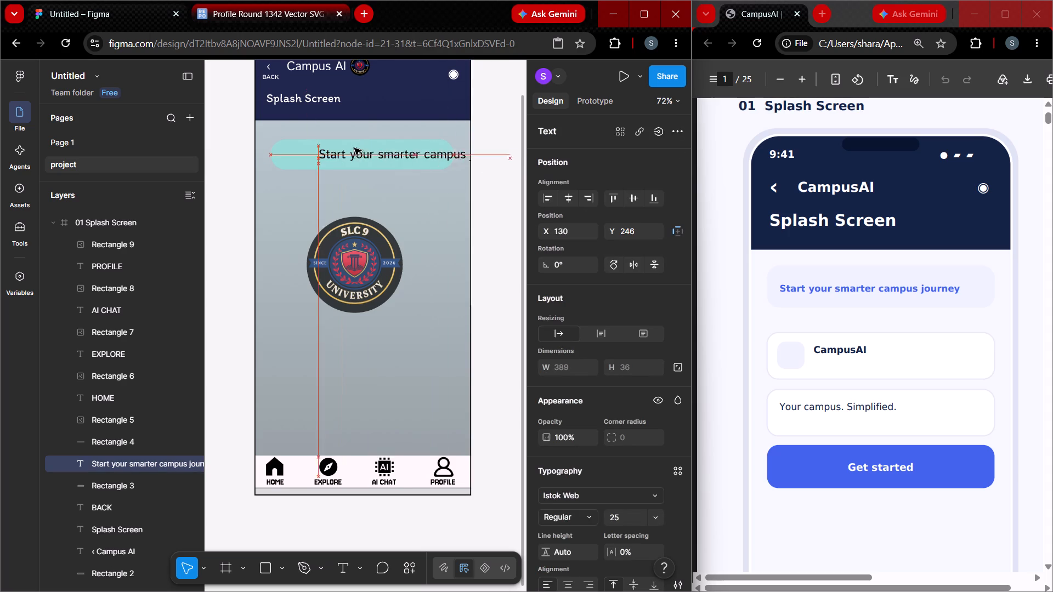
pyautogui.moveTo(354, 148); pyautogui.dragTo(325, 149)
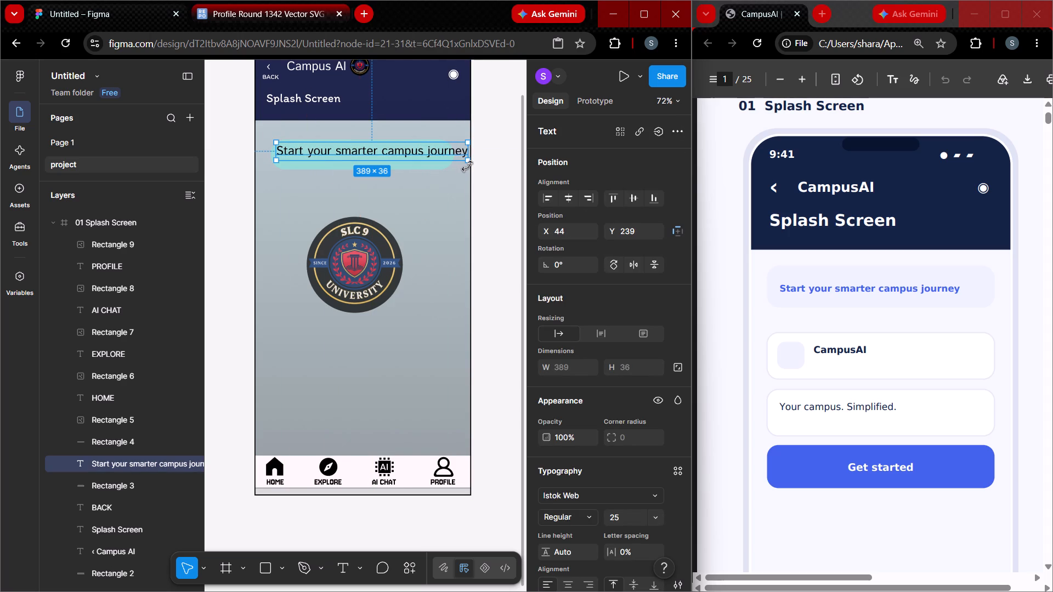
pyautogui.moveTo(467, 158); pyautogui.dragTo(433, 157)
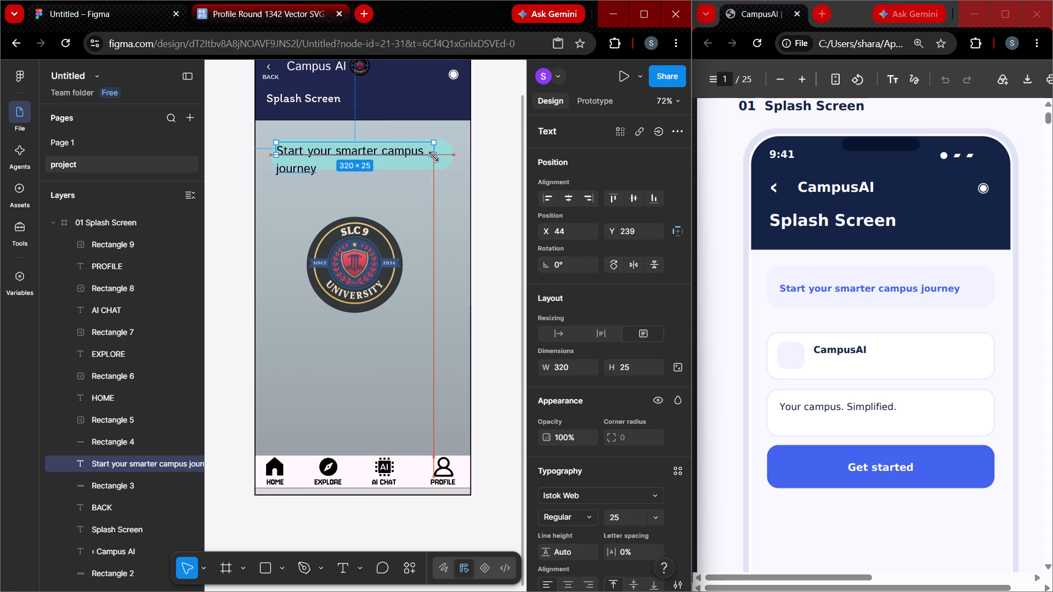
pyautogui.moveTo(433, 157); pyautogui.dragTo(447, 169)
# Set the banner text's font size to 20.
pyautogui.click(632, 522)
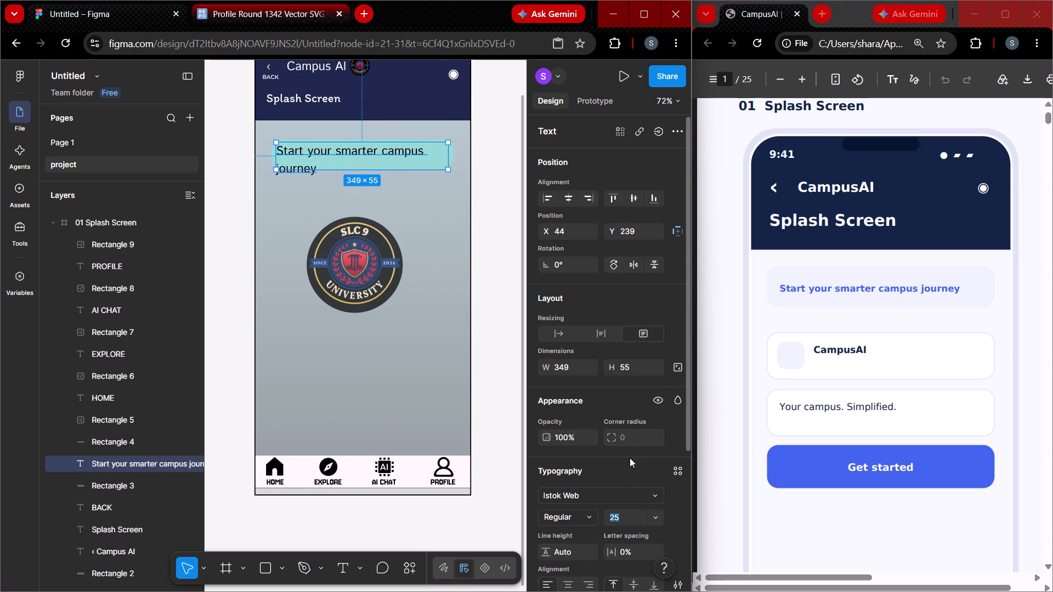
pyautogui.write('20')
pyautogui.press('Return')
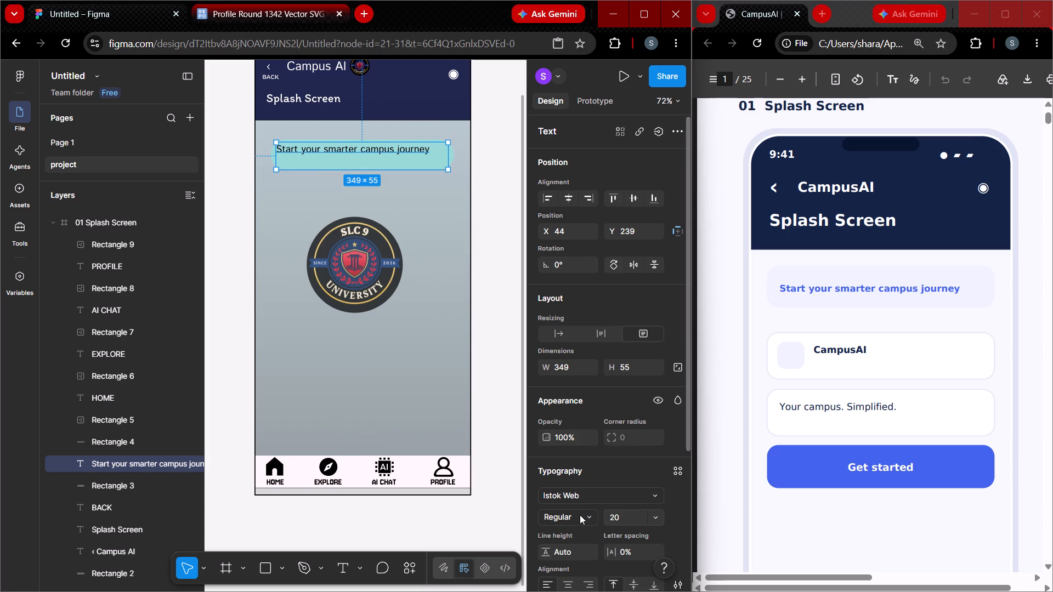
# Change the banner text's font to Jaini Purva.
pyautogui.click(582, 497)
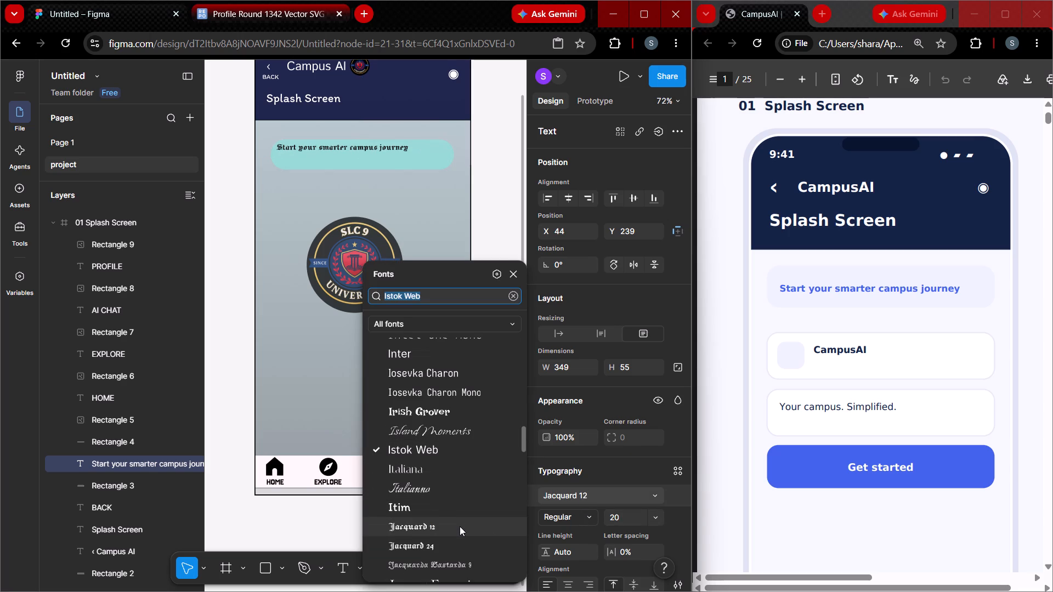
pyautogui.scroll(-2, 461, 531)
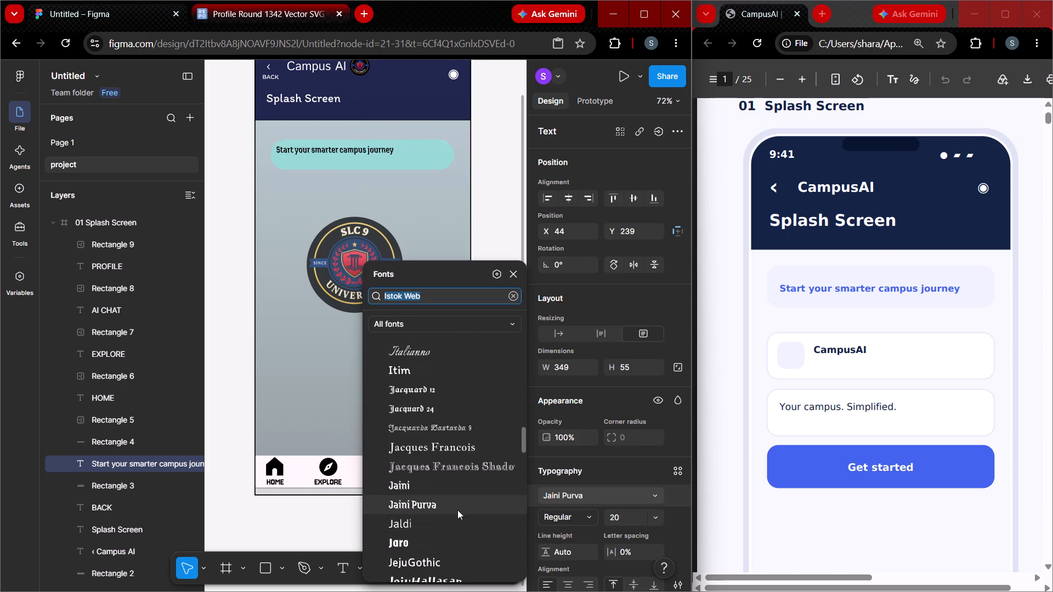
pyautogui.click(455, 499)
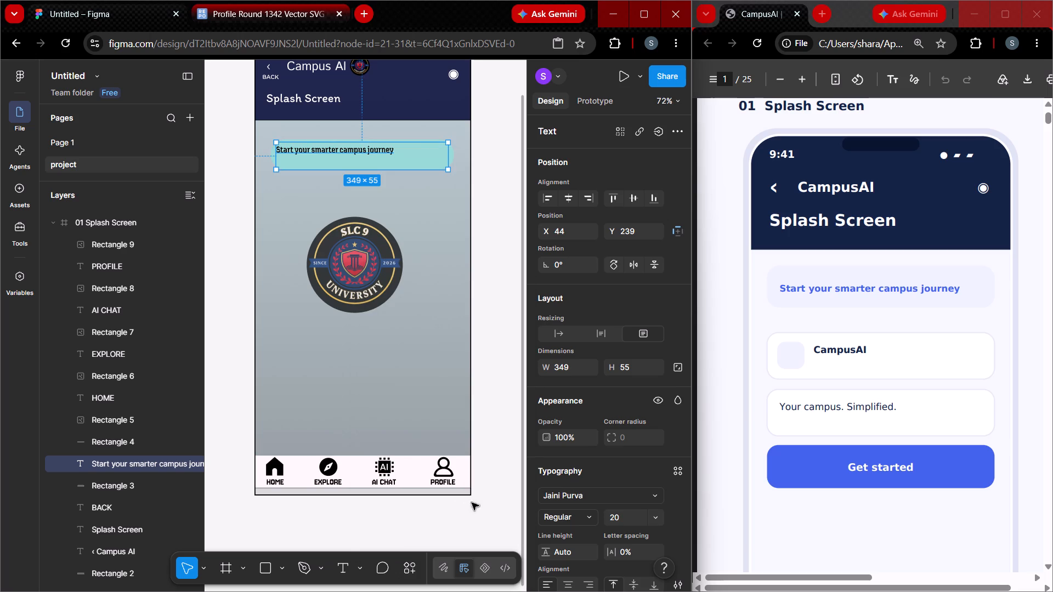
# Try font sizes 25 and 30 on the banner text and settle on 27.
pyautogui.click(619, 516)
pyautogui.write('25')
pyautogui.press('Return')
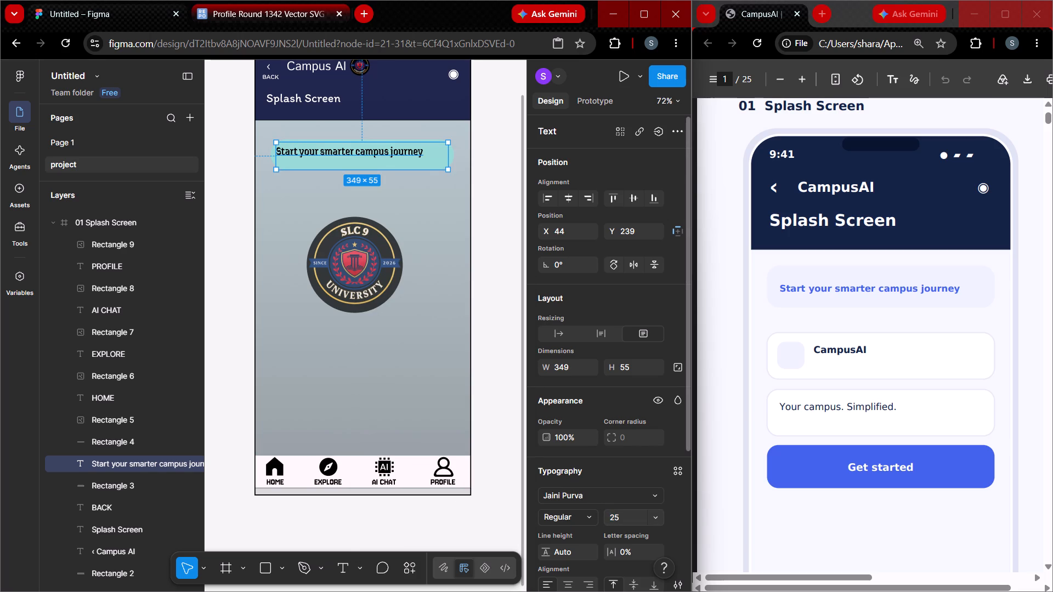
pyautogui.click(619, 516)
pyautogui.write('30')
pyautogui.press('Return')
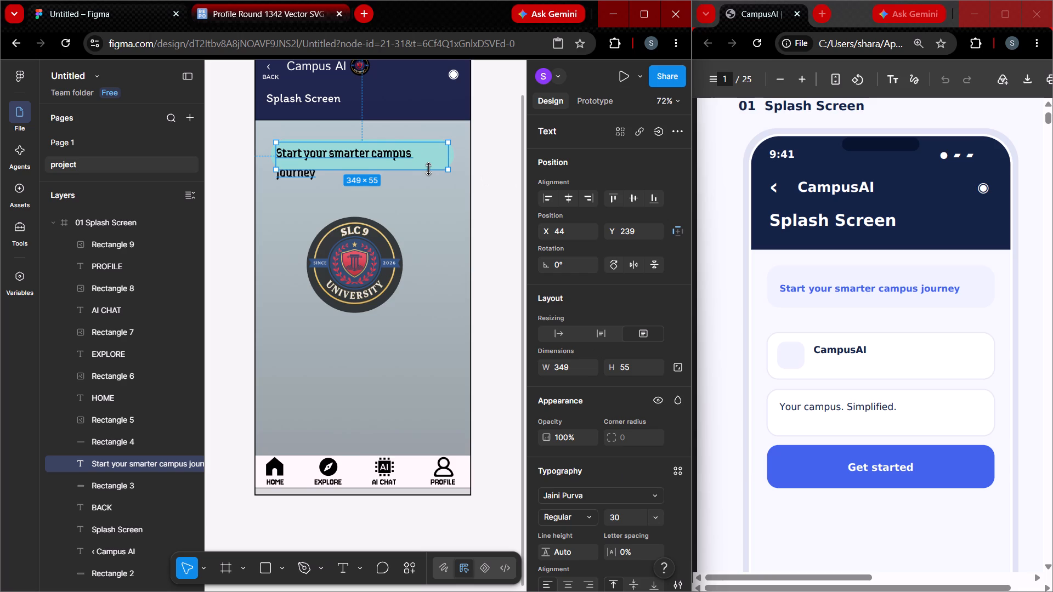
pyautogui.click(637, 522)
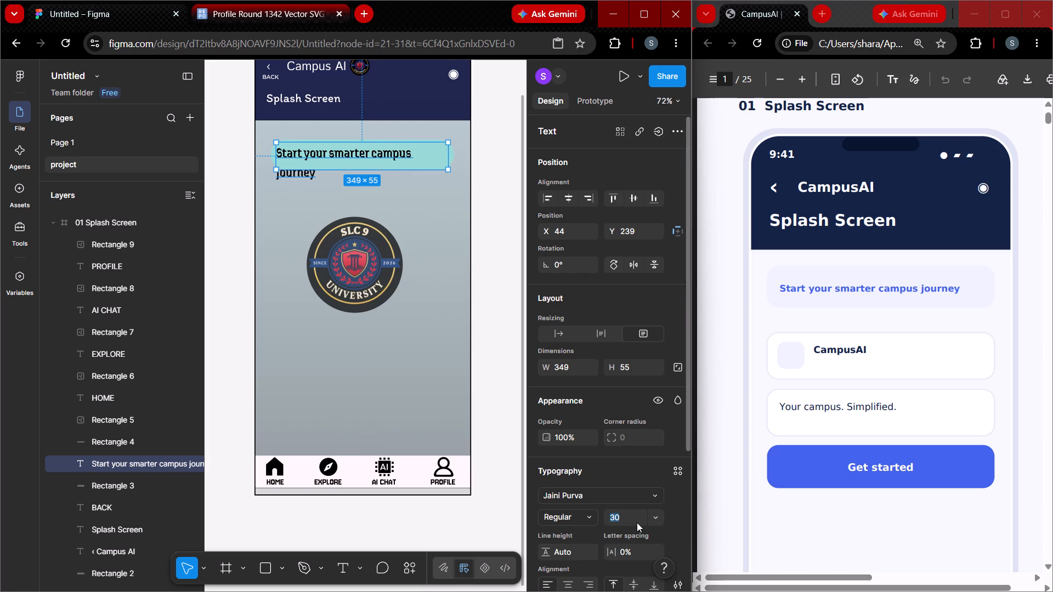
pyautogui.write('27')
pyautogui.press('Return')
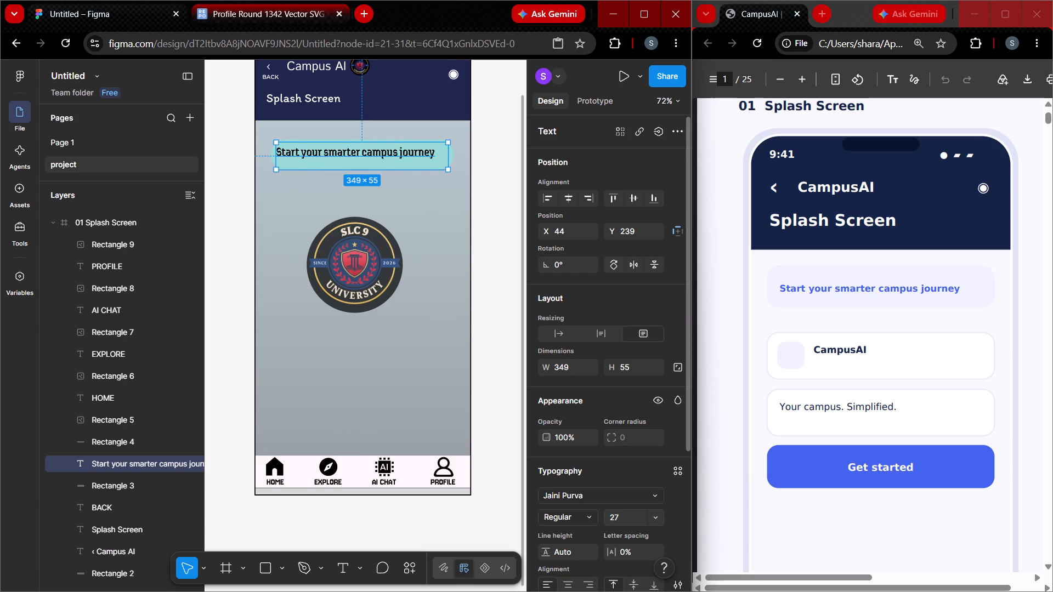
pyautogui.click(482, 151)
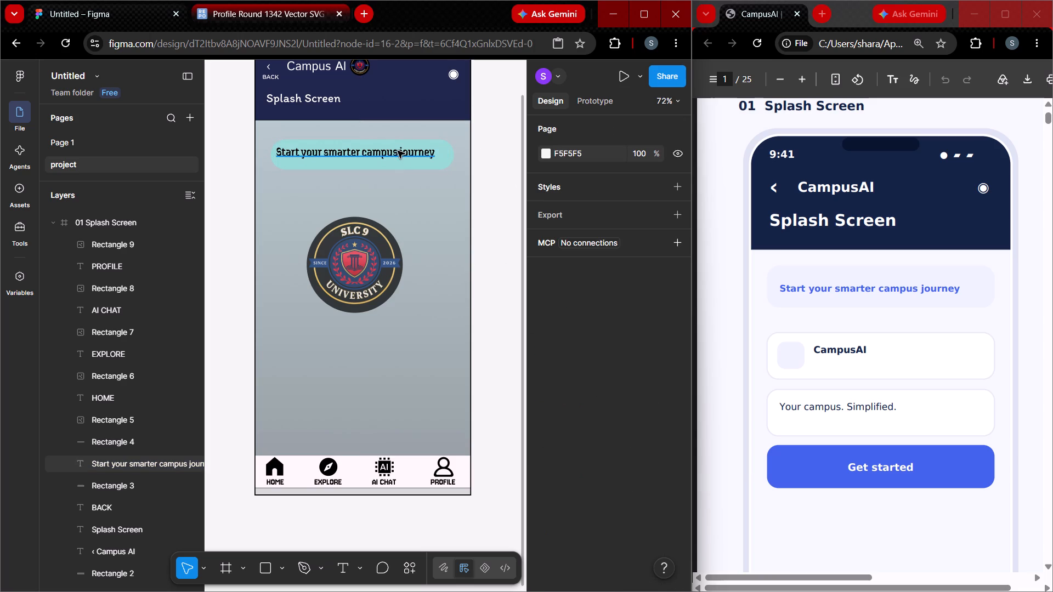
# Reposition the banner text to about X 59, Y 247 so it sits centred within the banner.
pyautogui.moveTo(398, 151); pyautogui.dragTo(403, 153)
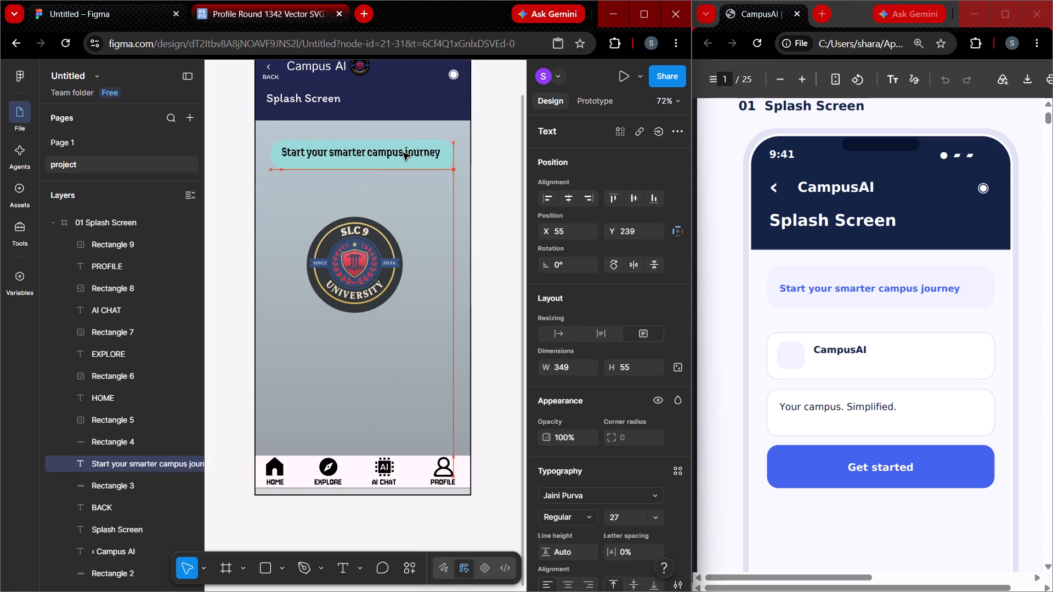
pyautogui.moveTo(403, 153); pyautogui.dragTo(405, 155)
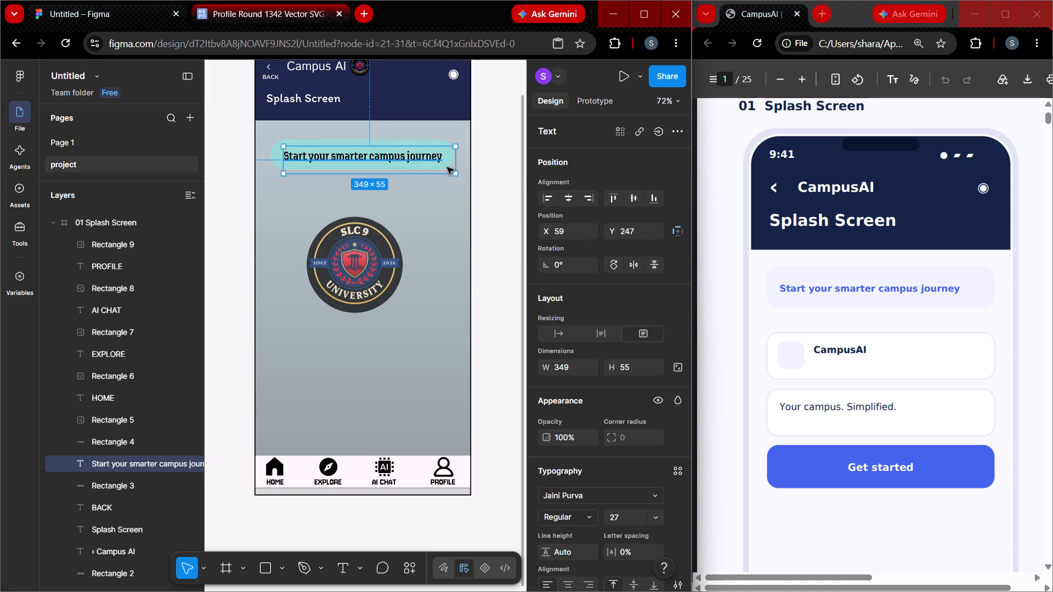
pyautogui.click(509, 180)
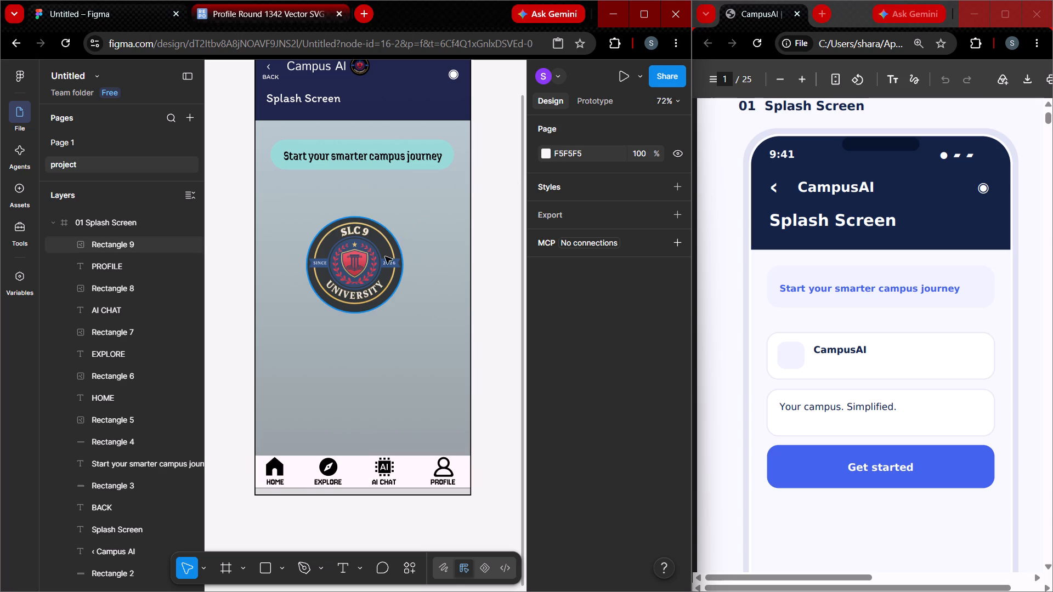
# Move the round SLC 9 University logo to the horizontal centre of the splash screen.
pyautogui.moveTo(369, 266); pyautogui.dragTo(377, 267)
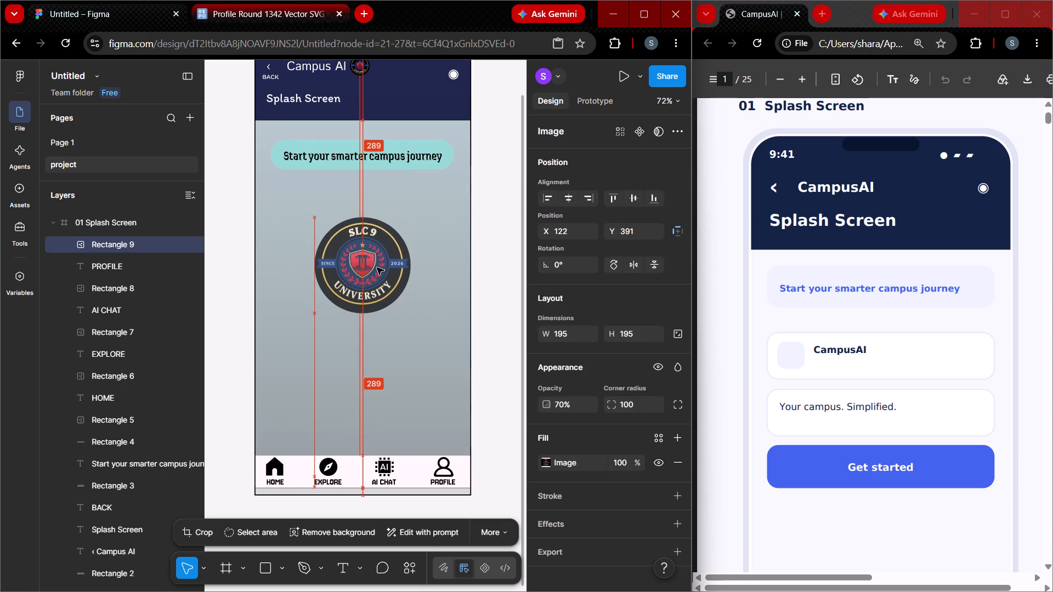
pyautogui.moveTo(377, 267); pyautogui.dragTo(376, 269)
pyautogui.click(488, 238)
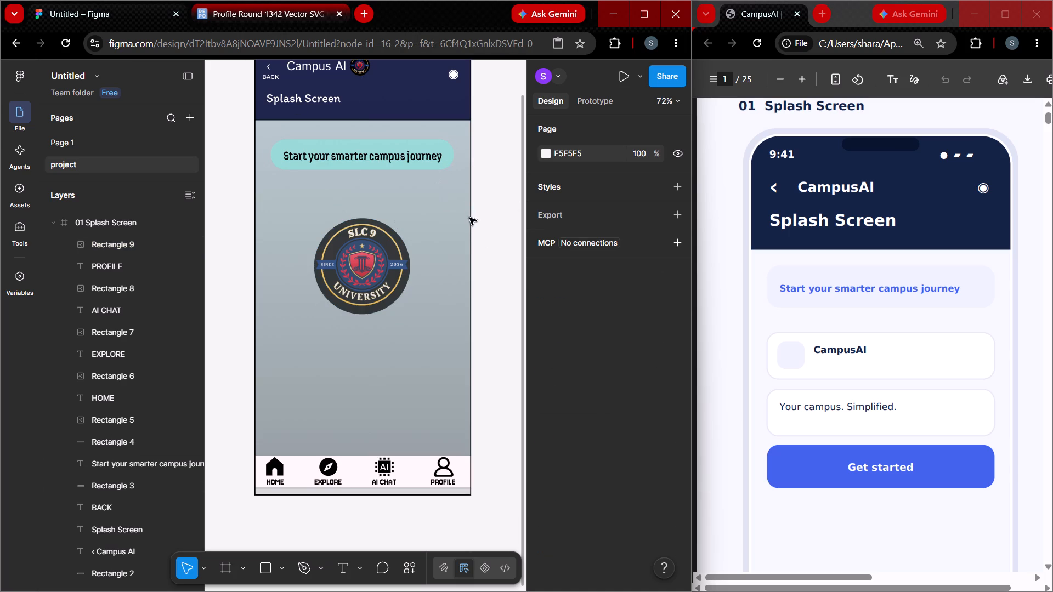
# Draw a rectangle about 346 × 65 below the banner, overlapping the logo's upper edge, and place it at about X 46, Y 341.
pyautogui.scroll(-1, 506, 282)
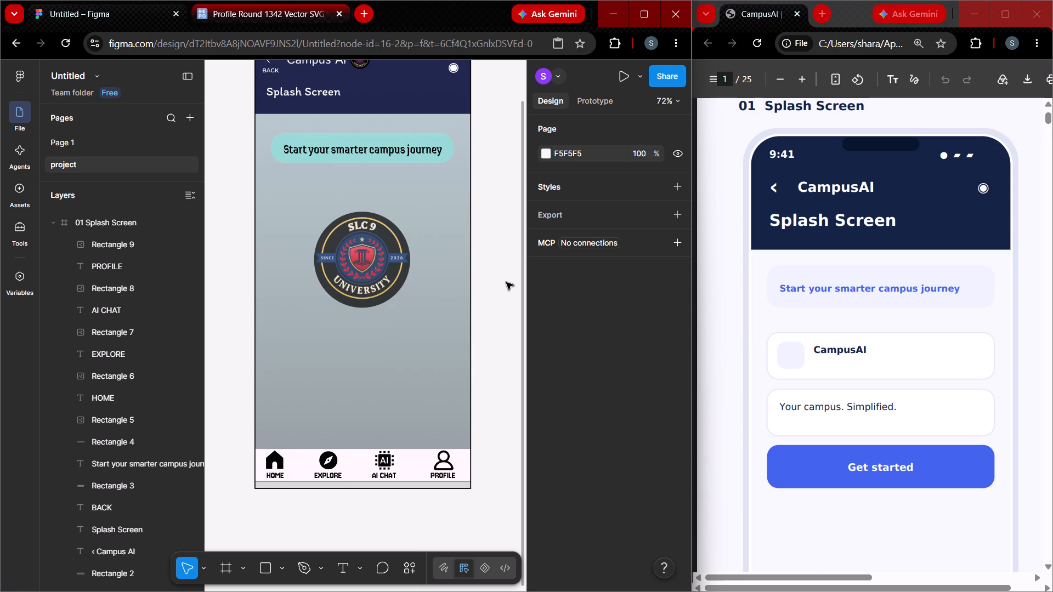
pyautogui.scroll(1, 506, 282)
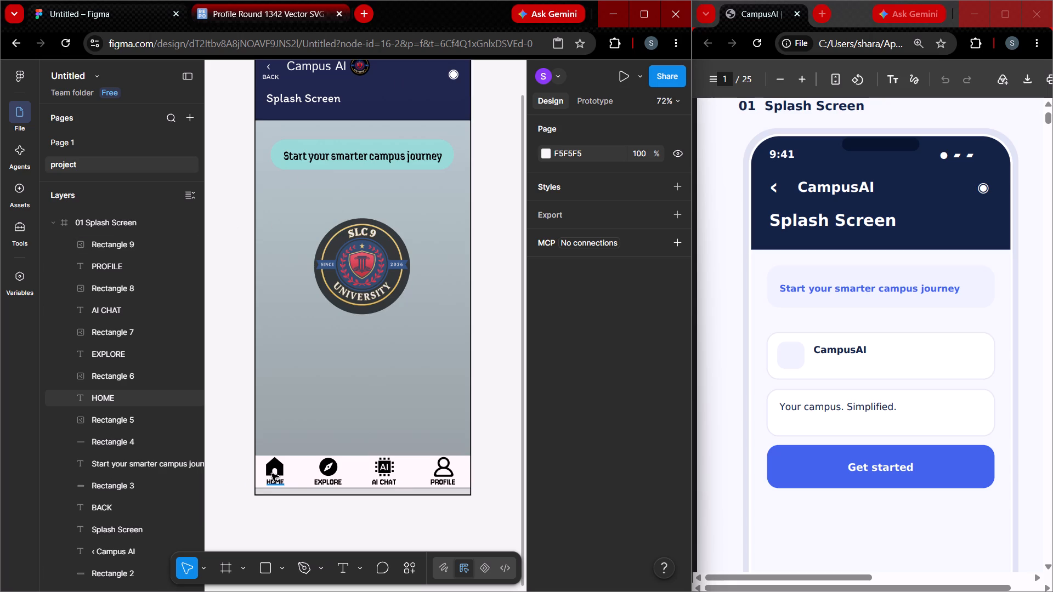
pyautogui.press('r')
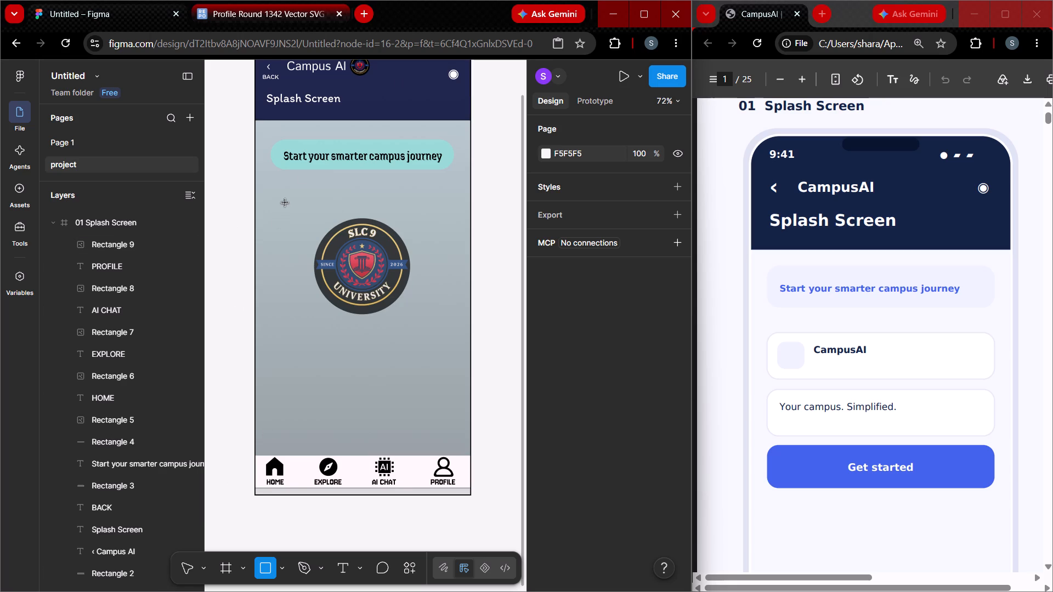
pyautogui.moveTo(285, 197); pyautogui.dragTo(450, 226)
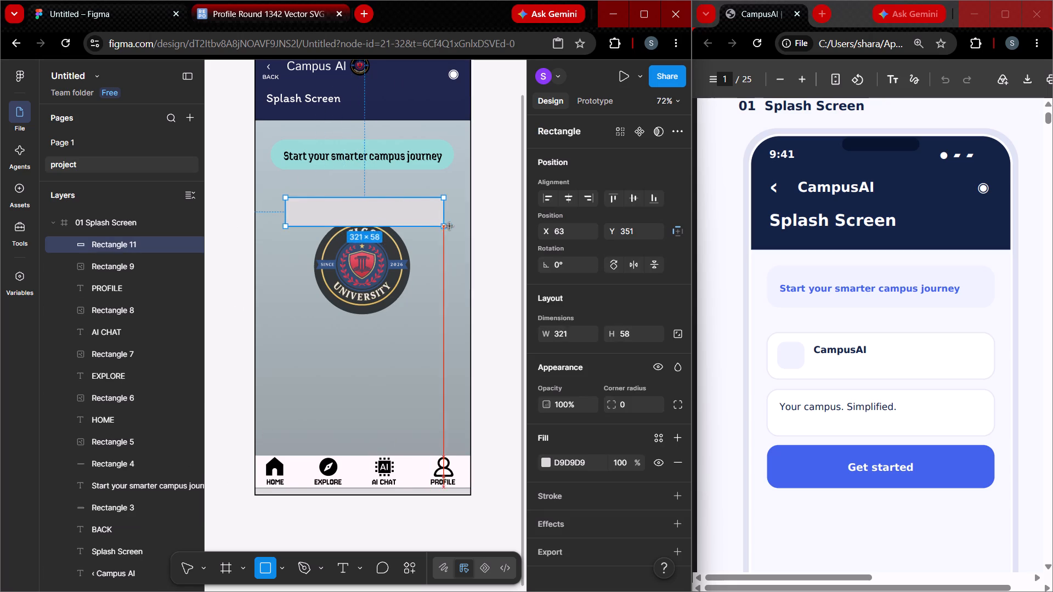
pyautogui.moveTo(450, 226); pyautogui.dragTo(457, 230)
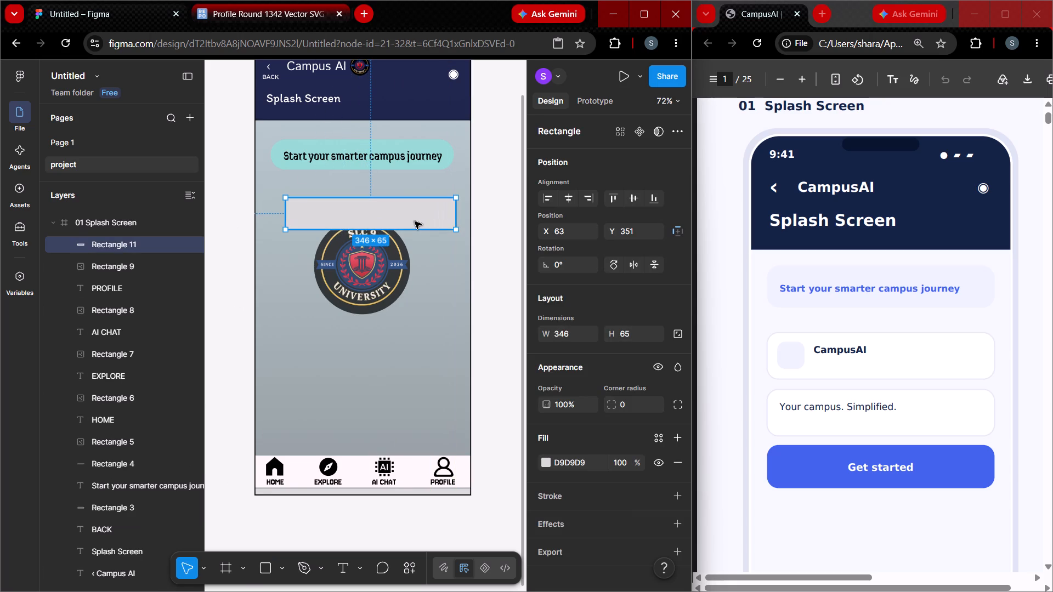
pyautogui.moveTo(415, 221); pyautogui.dragTo(406, 214)
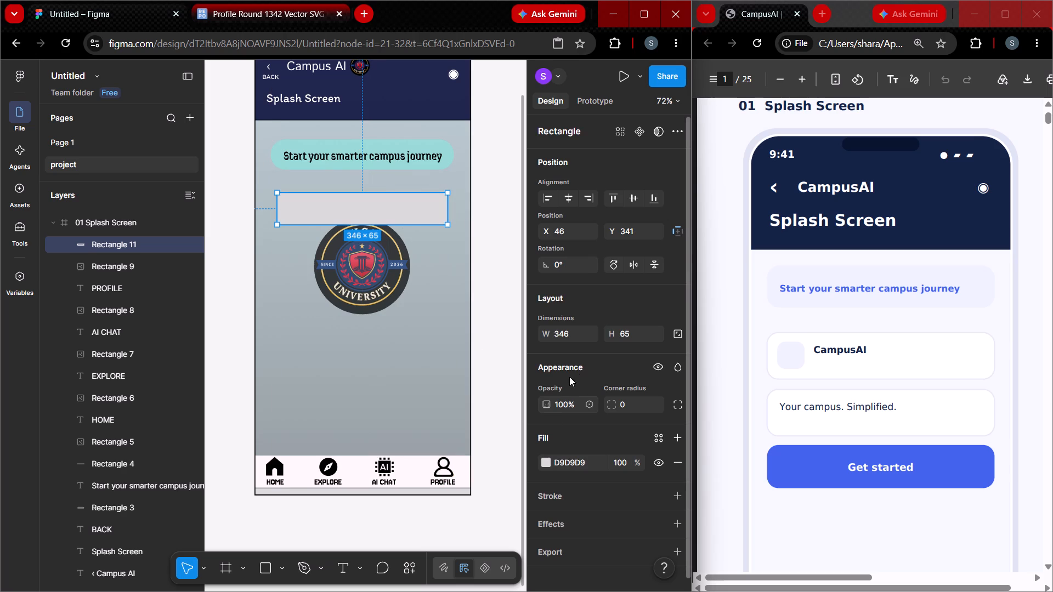
# Fill the new rectangle below the banner with pink E6AAAA and set its corner radius to 30.
pyautogui.click(544, 460)
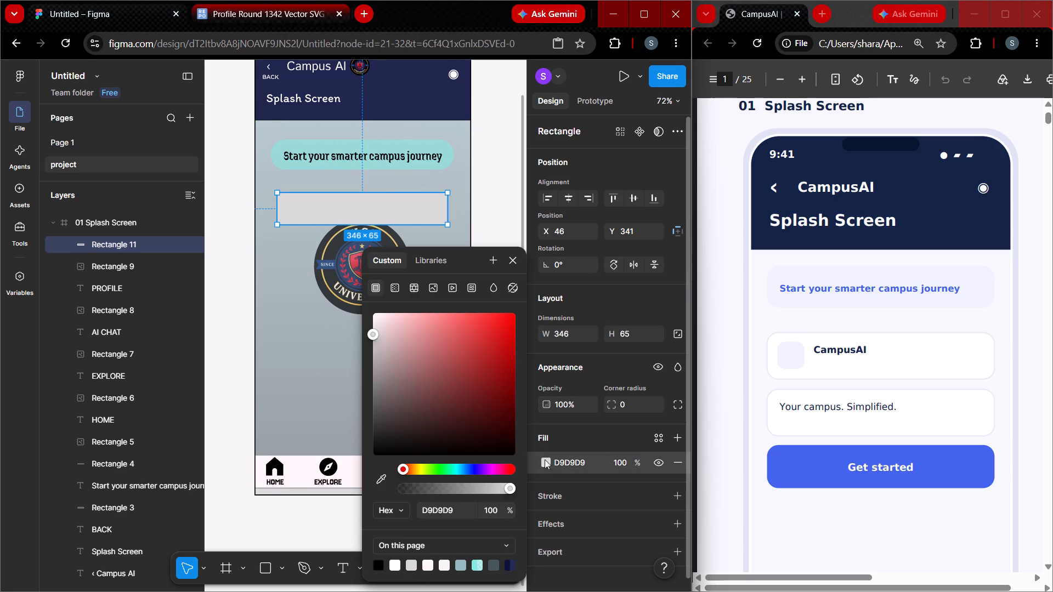
pyautogui.click(410, 327)
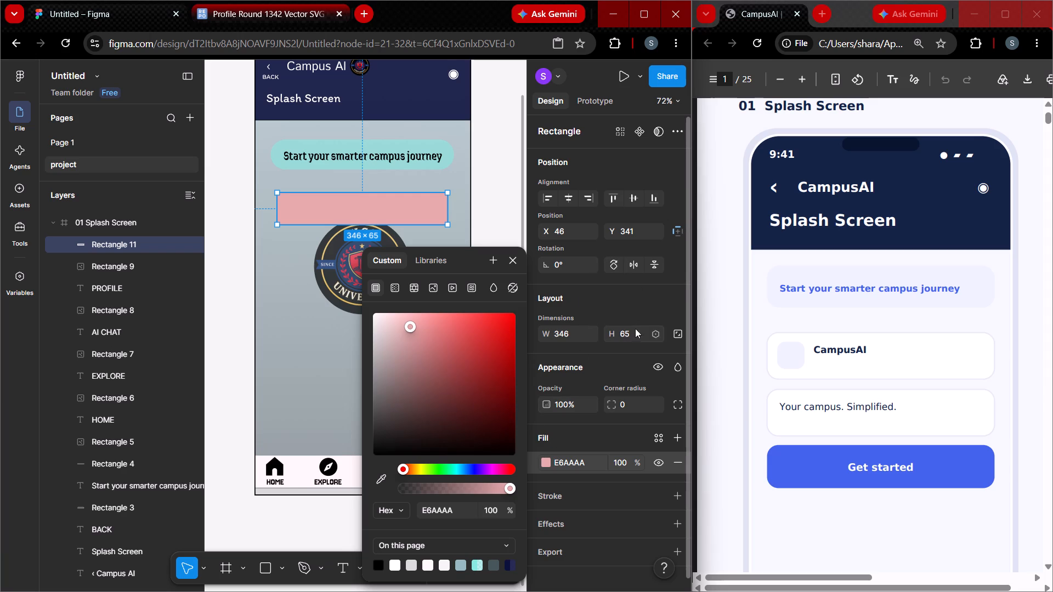
pyautogui.click(627, 407)
pyautogui.write('30')
pyautogui.press('Return')
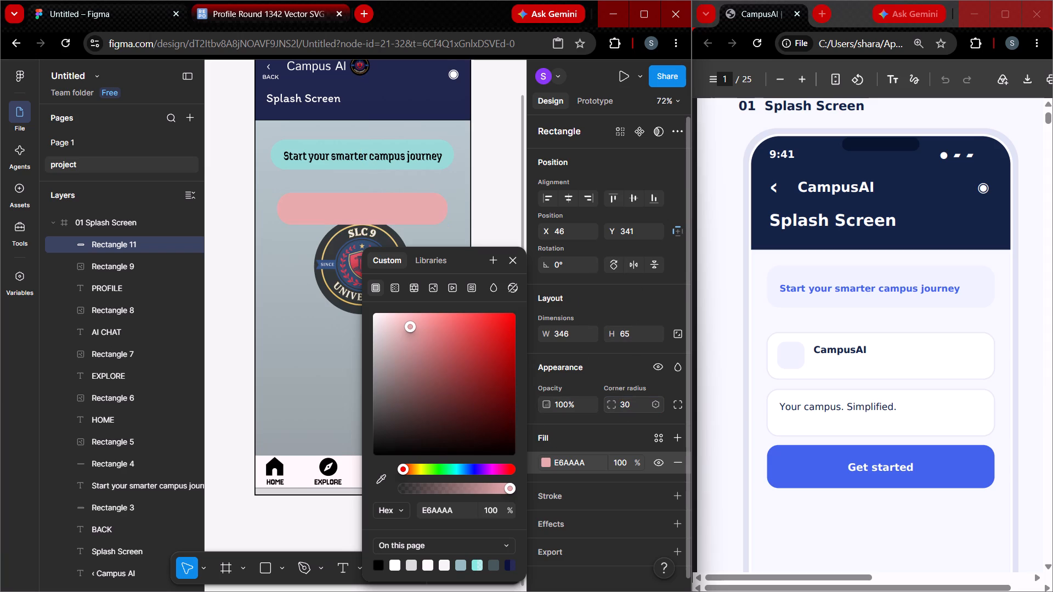
pyautogui.click(491, 172)
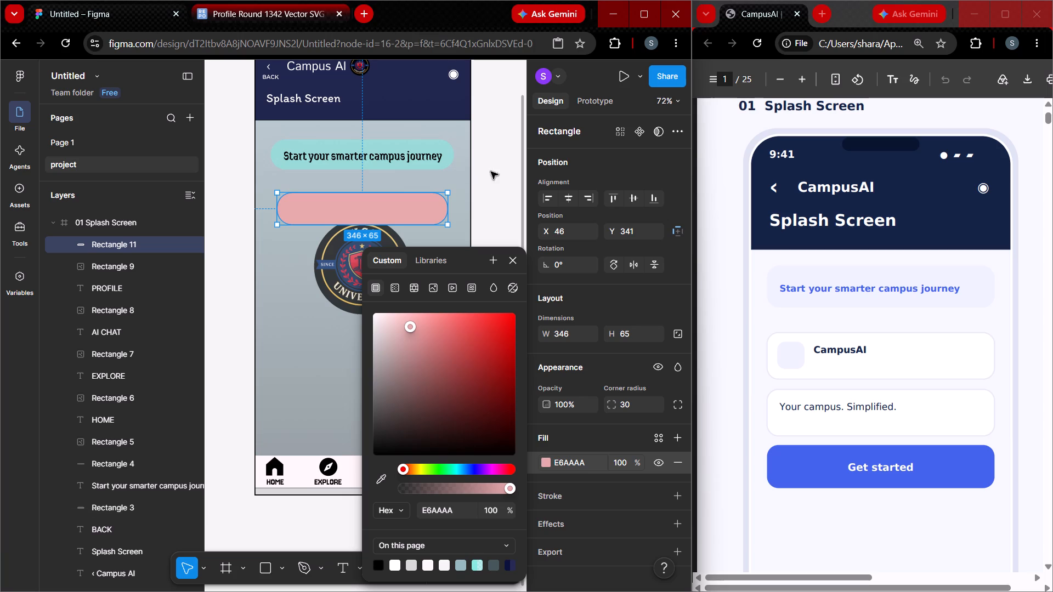
# Move the pink card up into the gap between the banner and the logo, at about X 46, Y 315.
pyautogui.moveTo(403, 213); pyautogui.dragTo(401, 203)
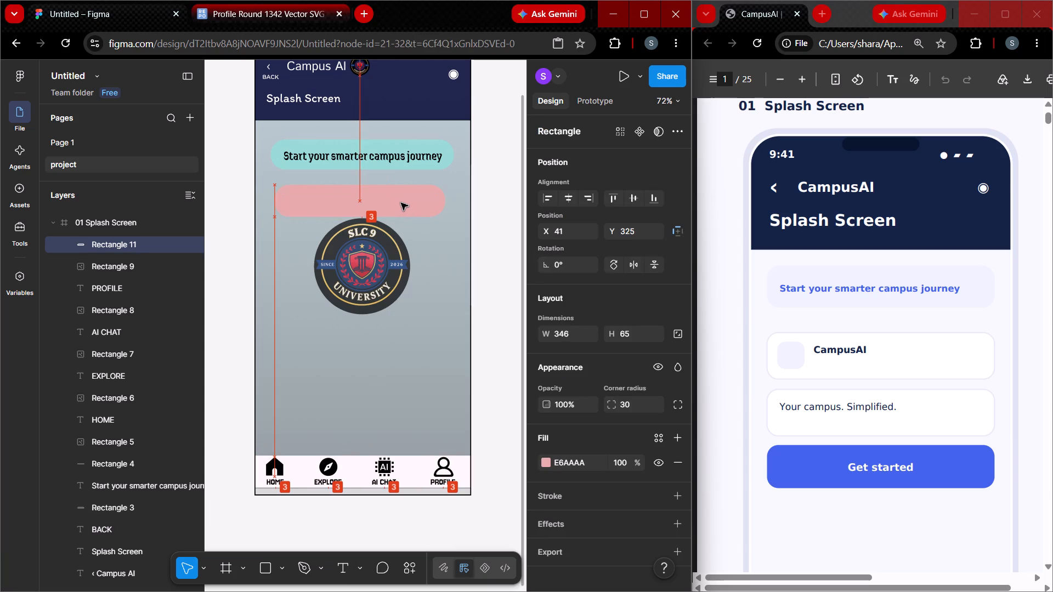
pyautogui.moveTo(401, 203); pyautogui.dragTo(401, 201)
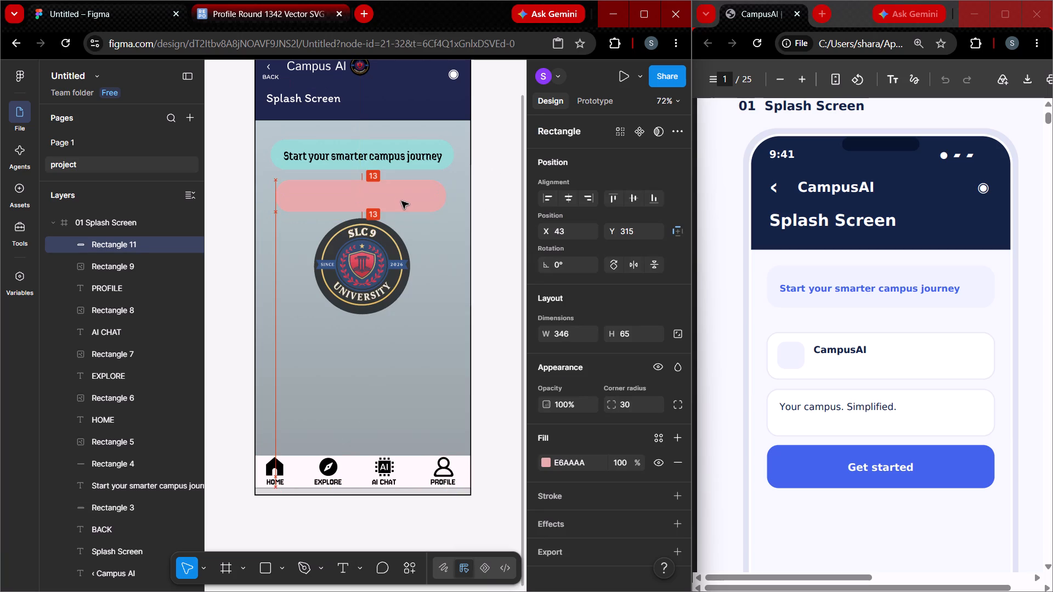
pyautogui.moveTo(401, 201); pyautogui.dragTo(403, 207)
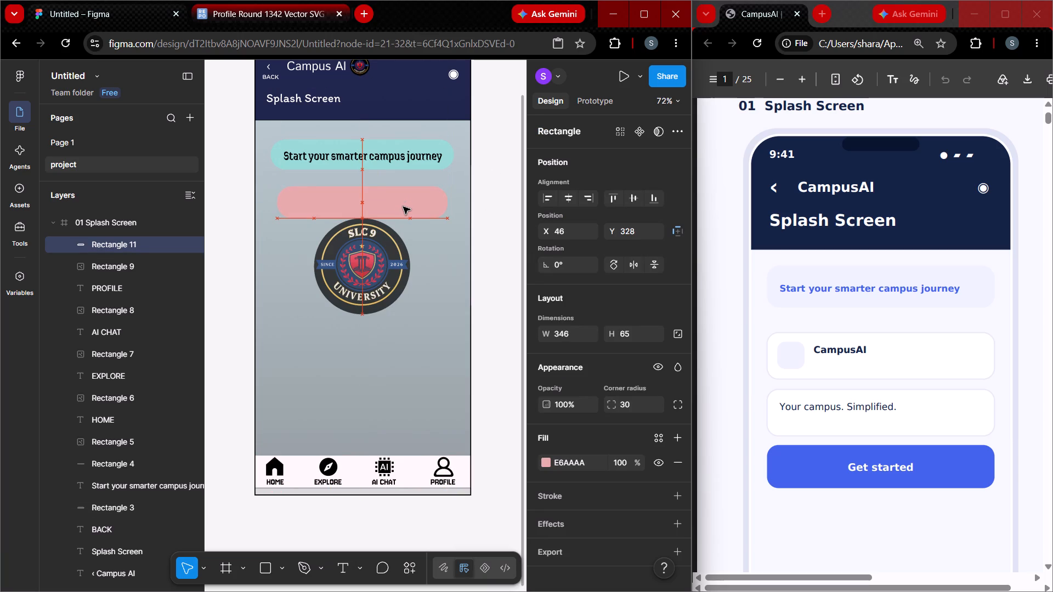
pyautogui.moveTo(403, 207); pyautogui.dragTo(403, 202)
pyautogui.click(483, 217)
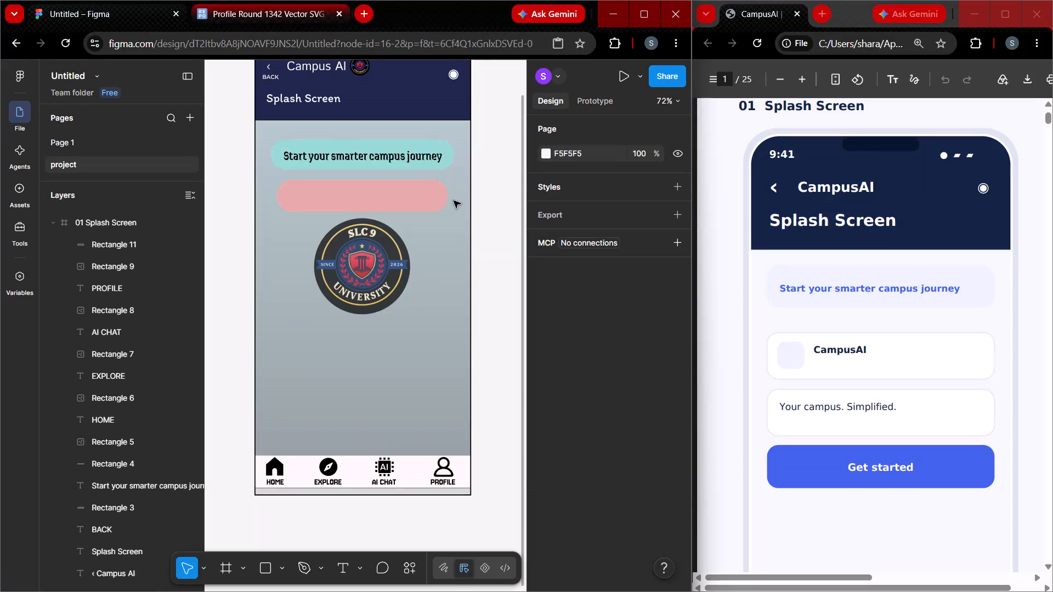
# Enlarge the pink card to about 347 × 69 and nudge it up to Y 313.
pyautogui.click(436, 196)
pyautogui.click(448, 214)
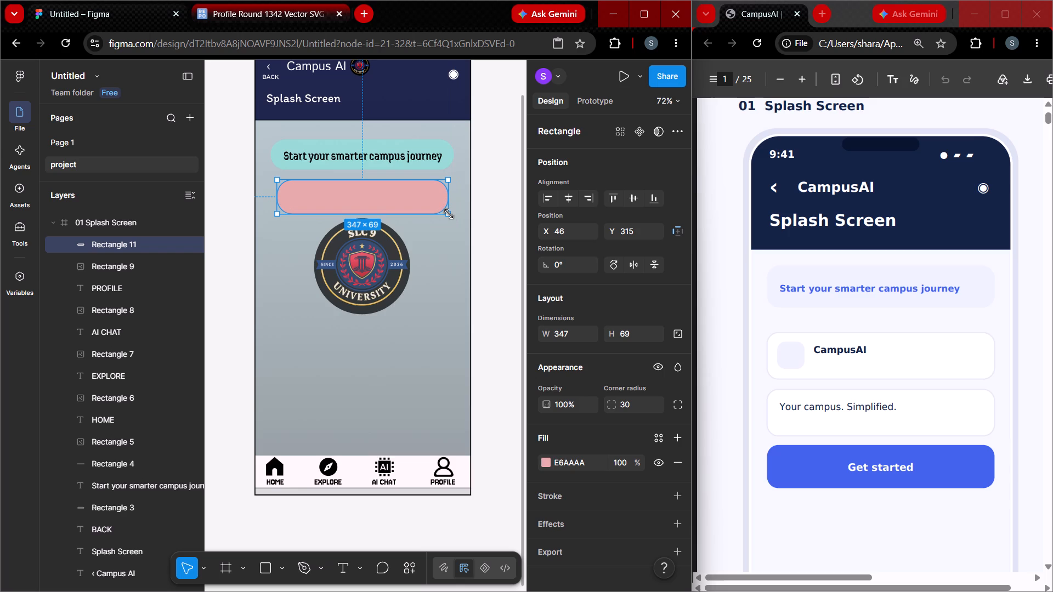
pyautogui.click(491, 210)
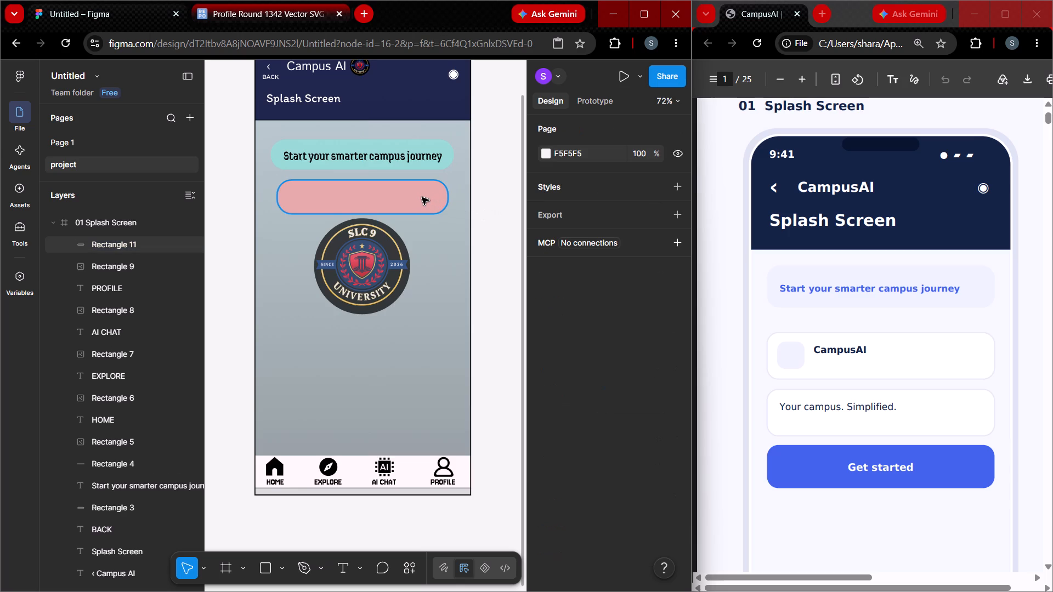
pyautogui.click(422, 197)
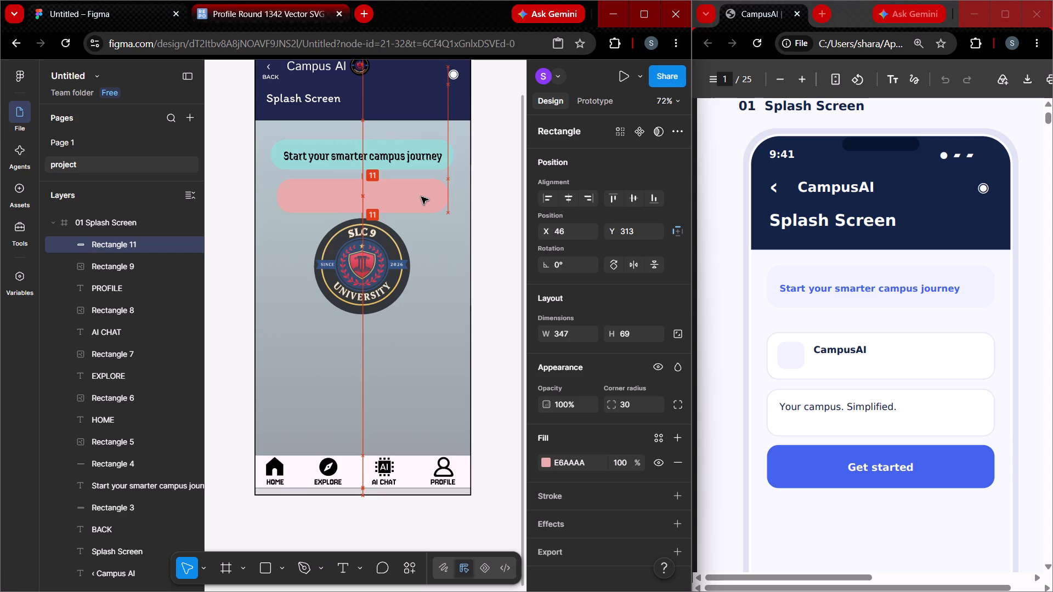
pyautogui.click(475, 224)
# Draw a small rectangle inside the pink card at about X 70, Y 331, and size it to 30 × 30.
pyautogui.click(262, 567)
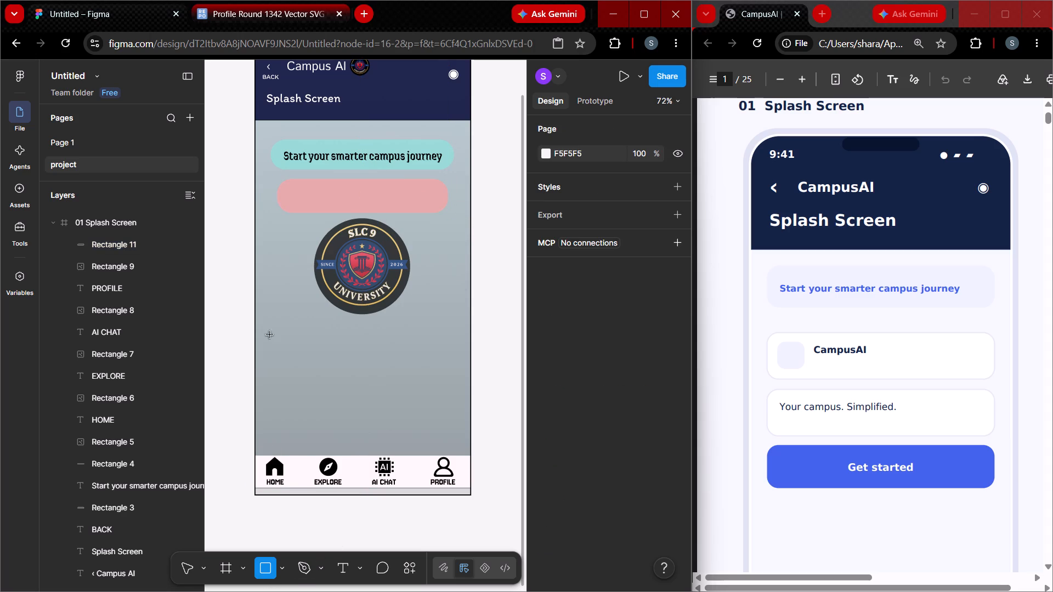
pyautogui.moveTo(288, 187); pyautogui.dragTo(290, 192)
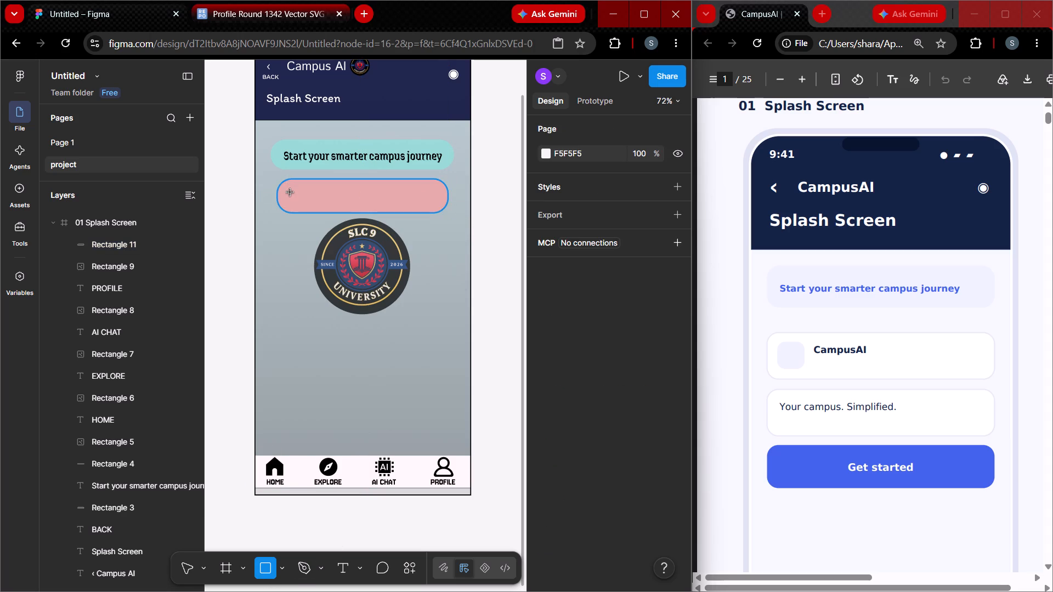
pyautogui.moveTo(290, 192); pyautogui.dragTo(301, 202)
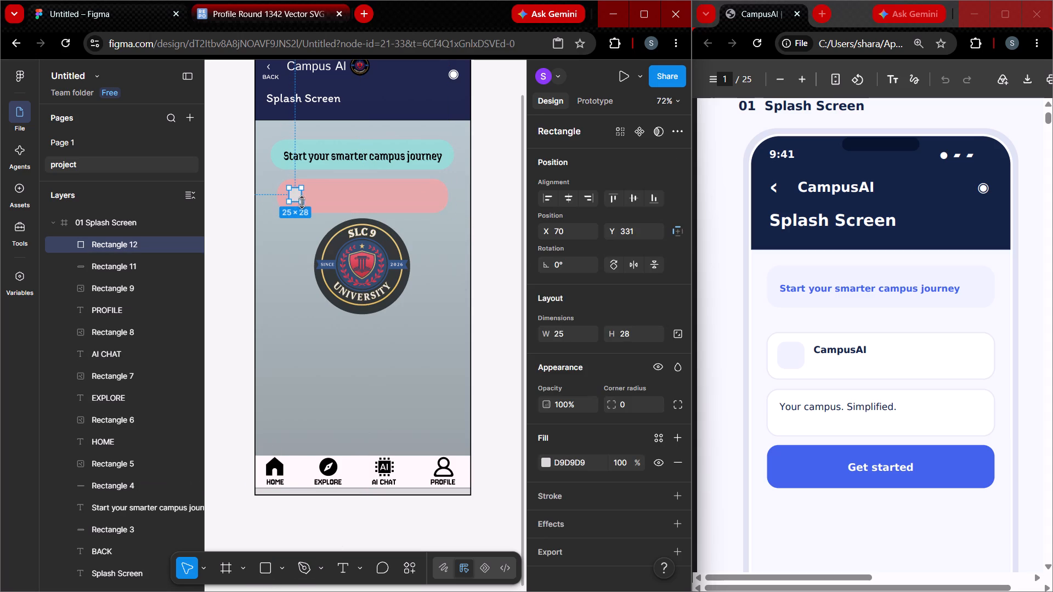
pyautogui.click(573, 333)
pyautogui.write('30')
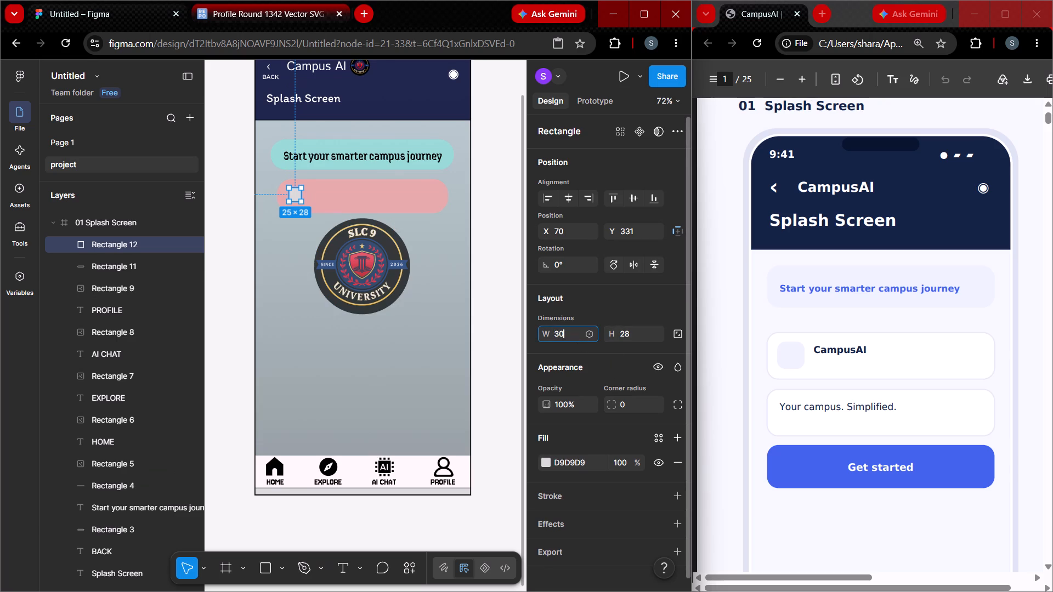
pyautogui.press('Tab')
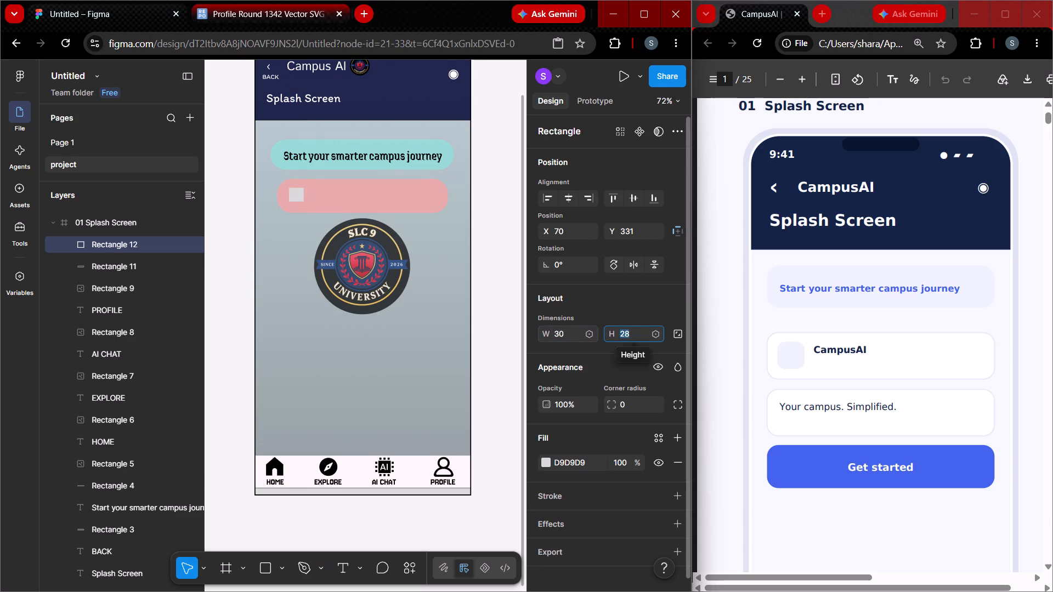
pyautogui.write('30')
pyautogui.press('Return')
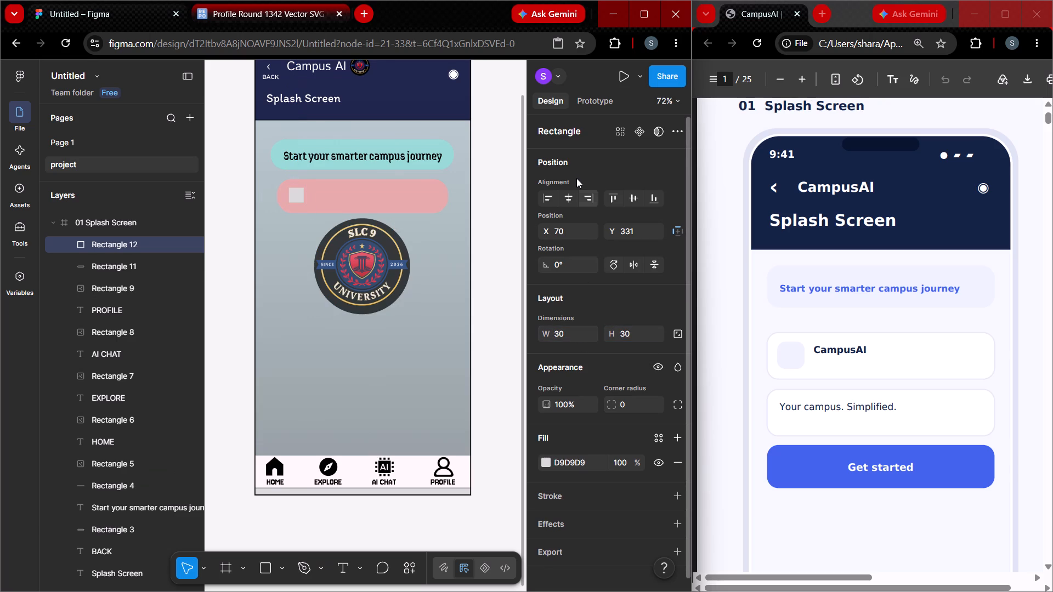
pyautogui.click(491, 206)
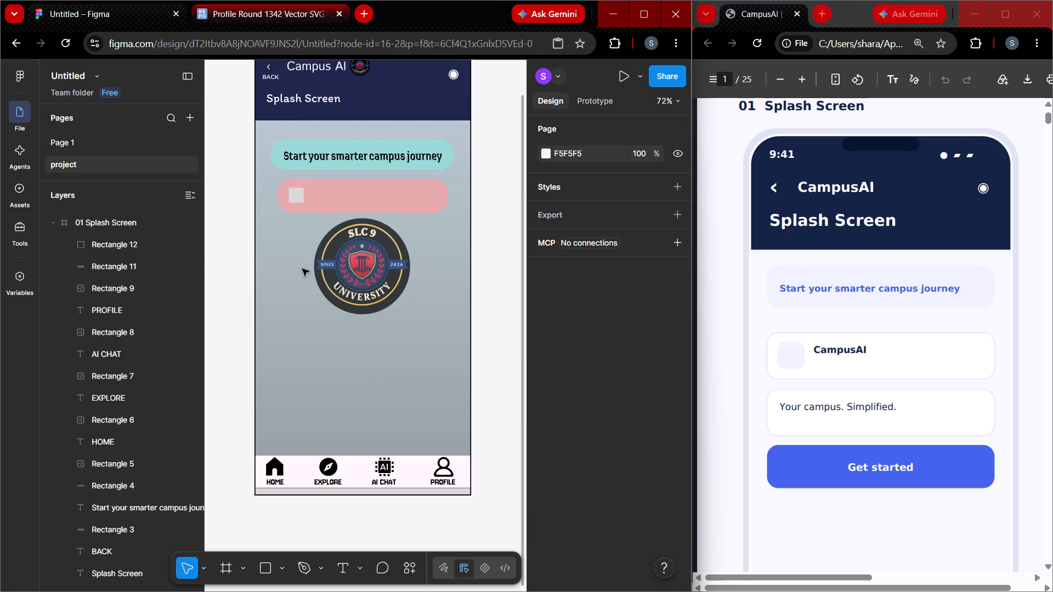
# Add the text "Campus AI" inside the pink card, beside the small square.
pyautogui.press('t')
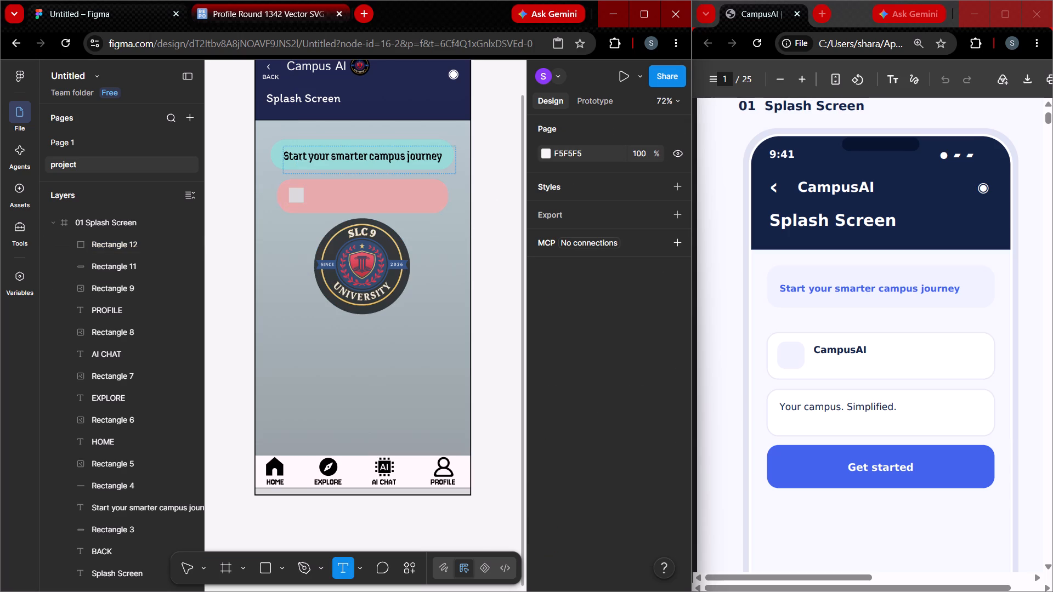
pyautogui.click(323, 189)
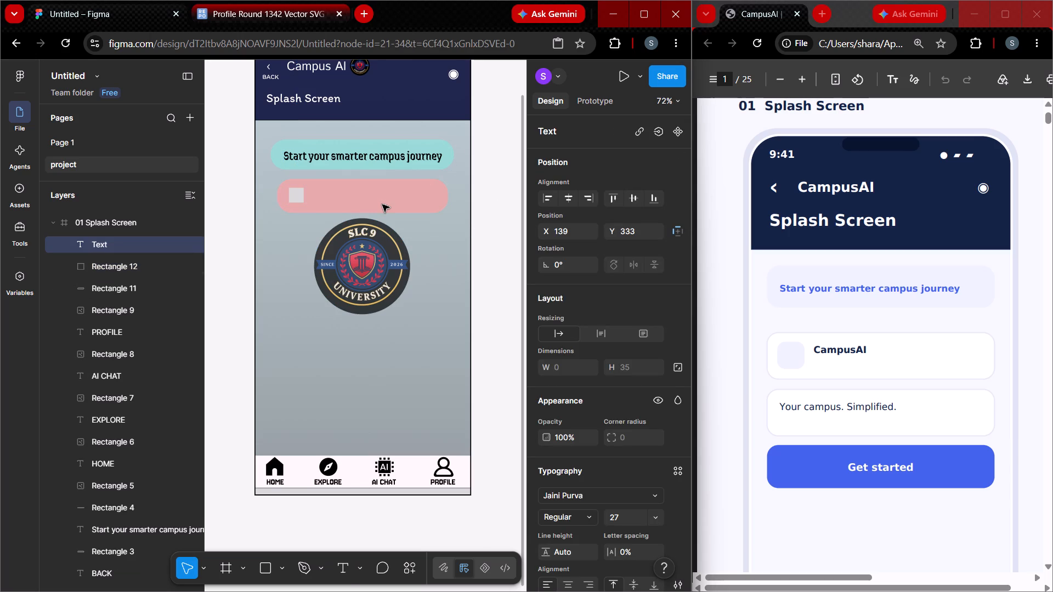
pyautogui.press('c')
pyautogui.press('a')
pyautogui.press('BackSpace')
pyautogui.press('BackSpace')
pyautogui.hotkey('shift', 'c')
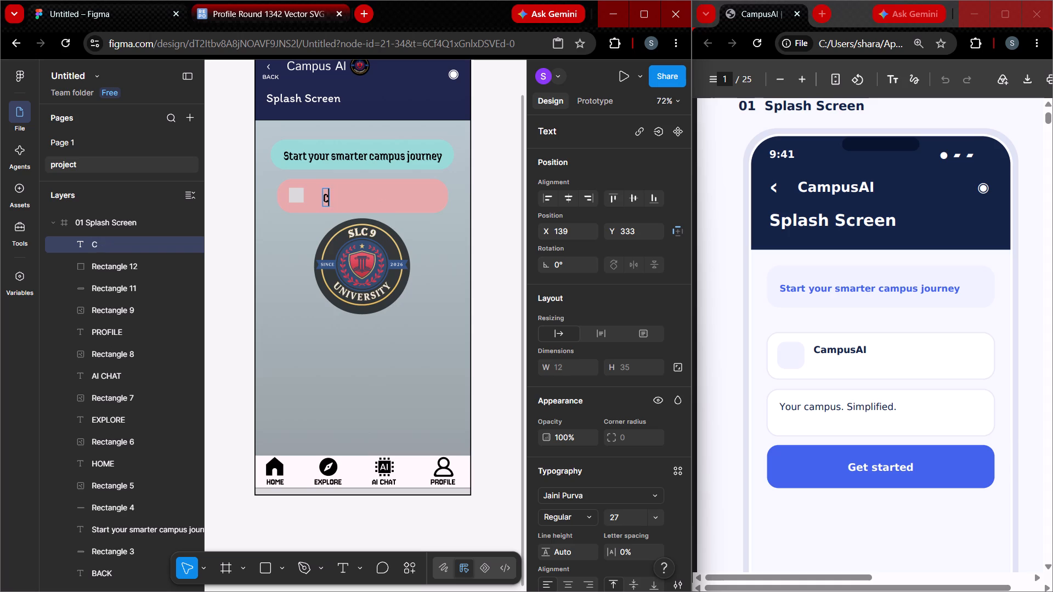
pyautogui.write('ampus')
pyautogui.press('space')
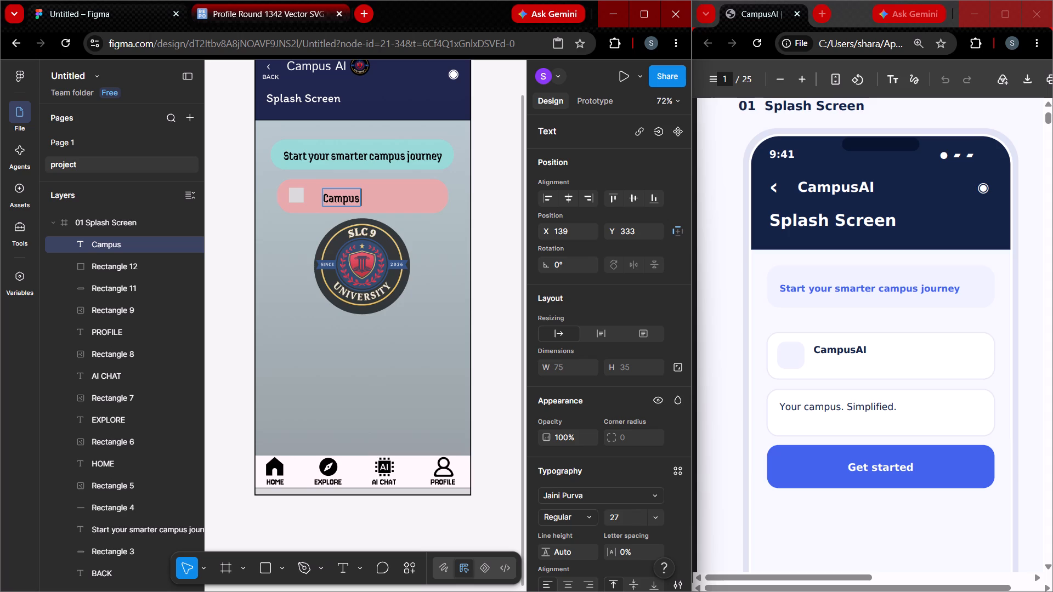
pyautogui.write('AI')
pyautogui.press('Escape')
pyautogui.press('Escape')
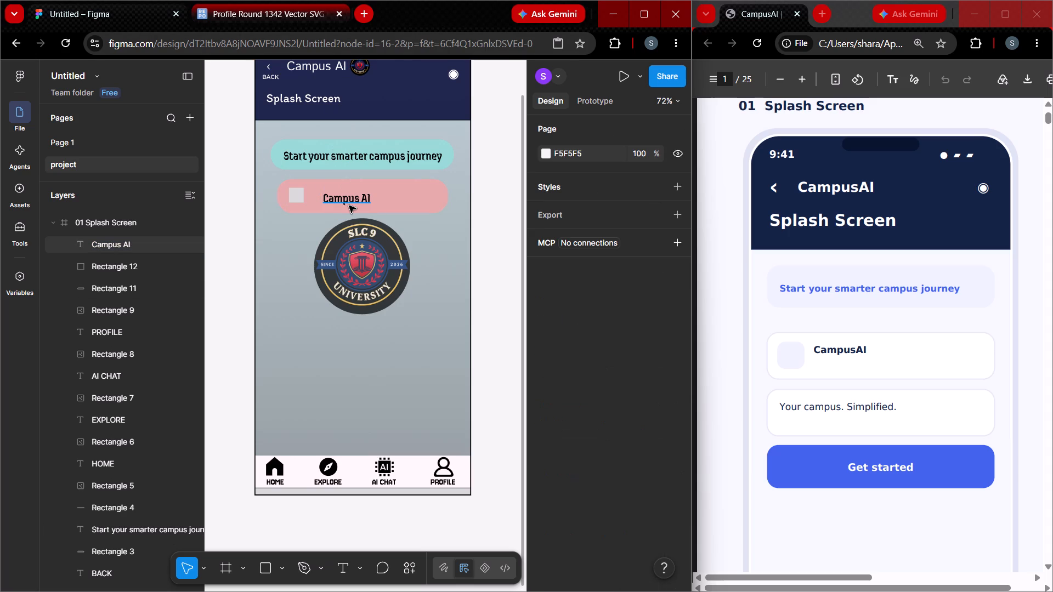
# Move the "Campus AI" text closer to the small square and nearer the card's upper edge, at about X 117.
pyautogui.moveTo(350, 199); pyautogui.dragTo(342, 192)
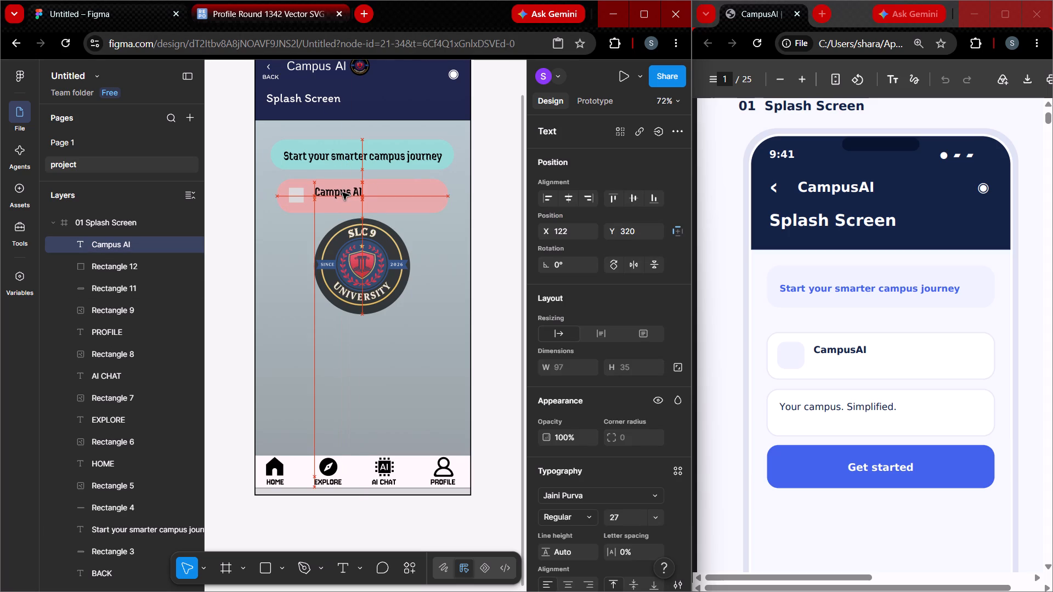
pyautogui.moveTo(342, 192); pyautogui.dragTo(338, 192)
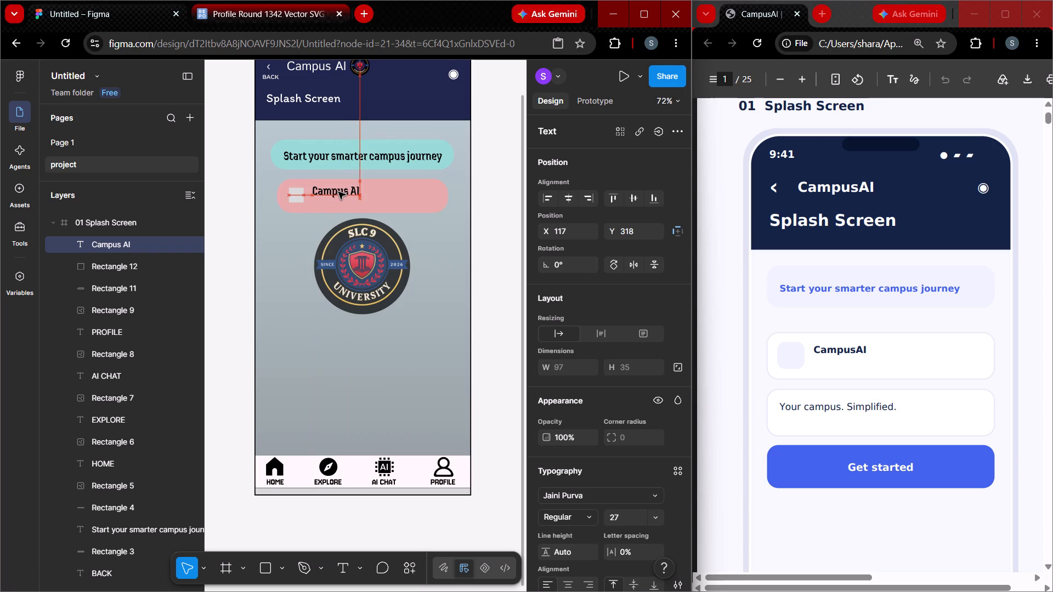
pyautogui.moveTo(338, 192); pyautogui.dragTo(340, 193)
pyautogui.click(483, 222)
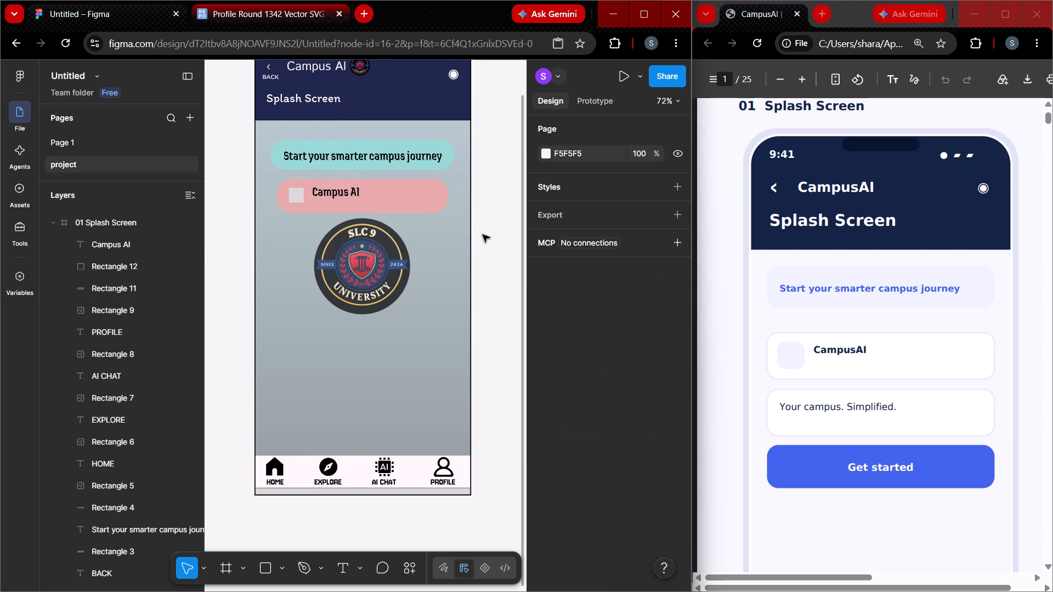
# Examine the Splash Screen's cards and button in the reference PDF, along with the neighbouring Welcome Screen.
pyautogui.scroll(-1, 885, 423)
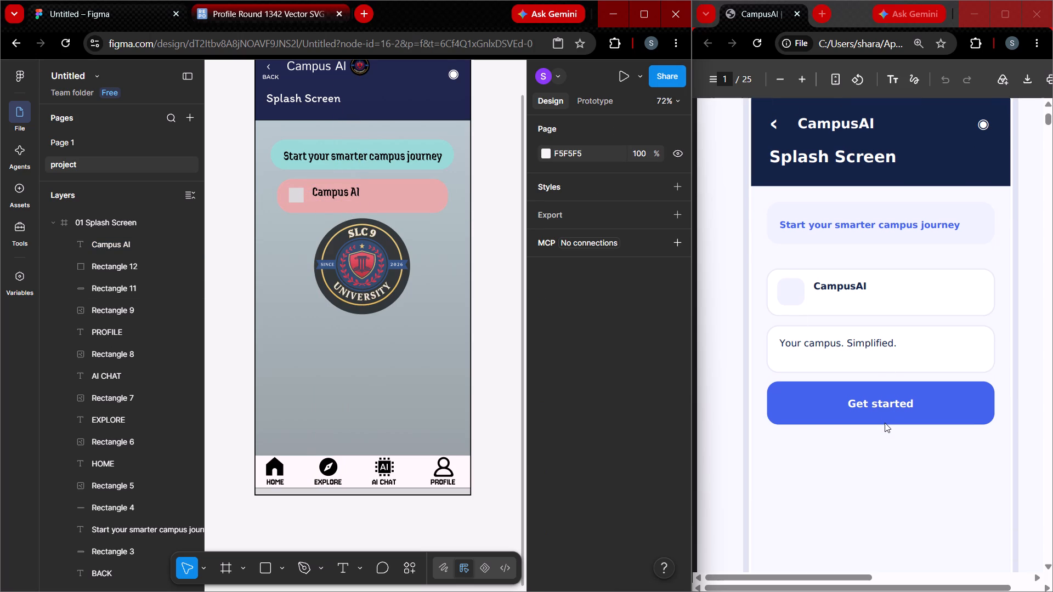
pyautogui.moveTo(885, 423); pyautogui.dragTo(843, 418, button='middle')
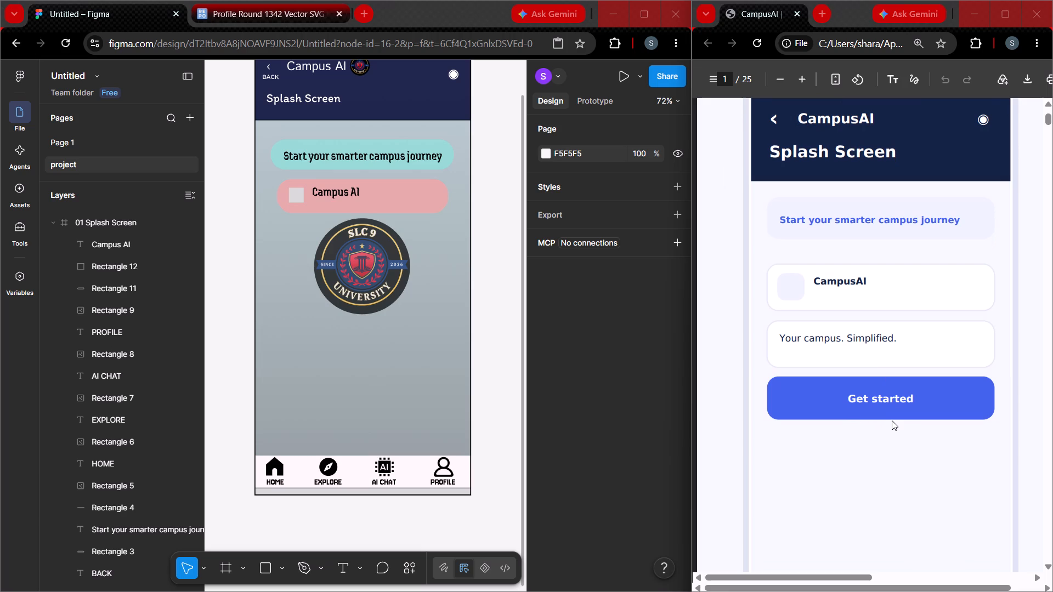
pyautogui.keyDown('ctrl'); pyautogui.scroll(-2, 892, 420); pyautogui.keyUp('ctrl')
pyautogui.keyDown('ctrl'); pyautogui.scroll(3, 981, 385); pyautogui.keyUp('ctrl')
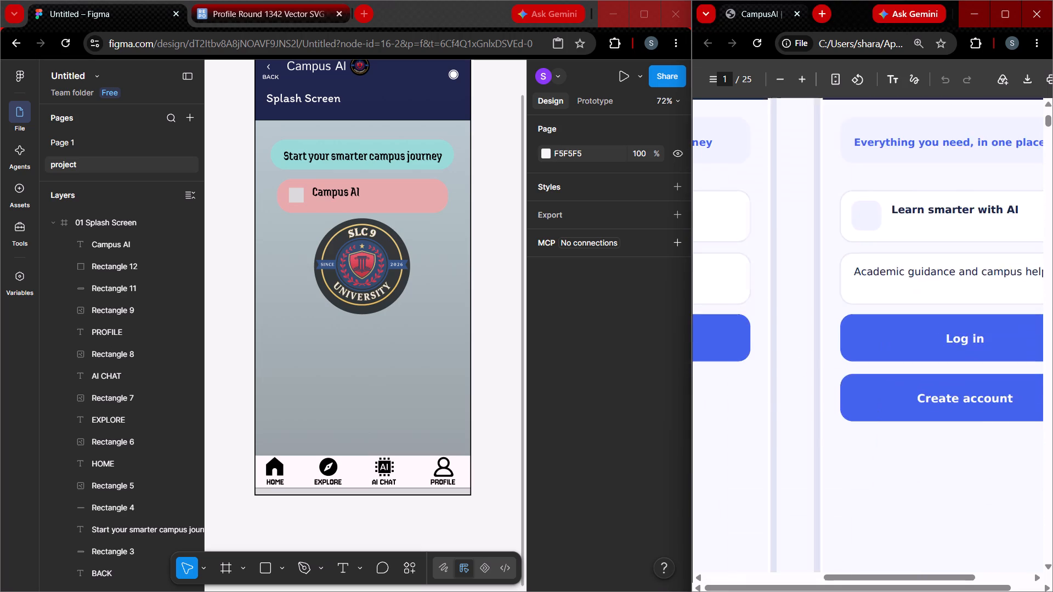
pyautogui.keyDown('ctrl'); pyautogui.scroll(1, 981, 385); pyautogui.keyUp('ctrl')
pyautogui.keyDown('ctrl'); pyautogui.scroll(-3, 981, 385); pyautogui.keyUp('ctrl')
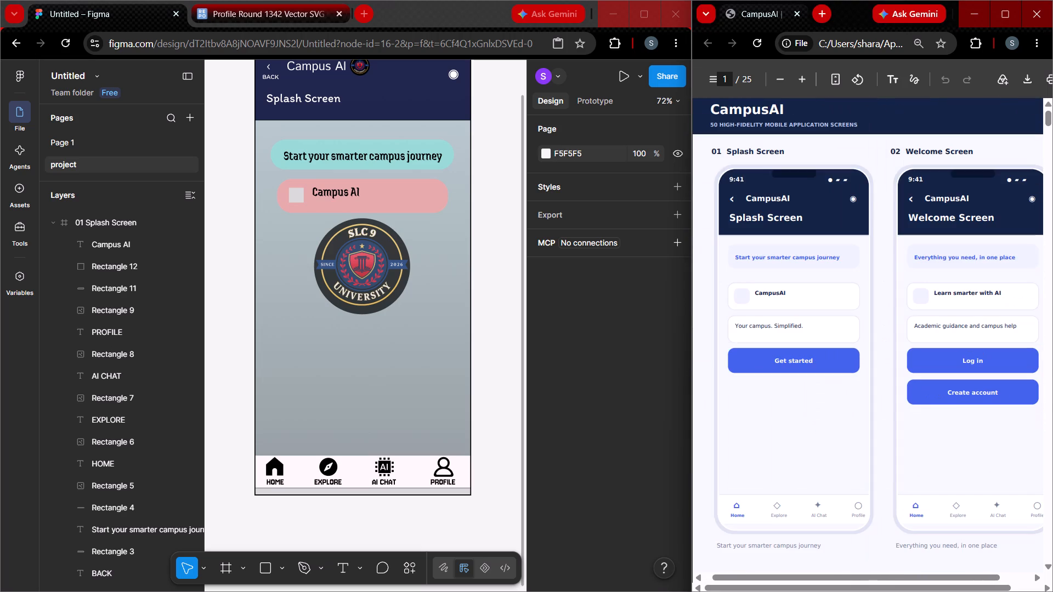
# Look through the remaining pages of the reference PDF to review the app screens, through to the last page.
pyautogui.scroll(-17, 965, 388)
pyautogui.scroll(-5, 954, 391)
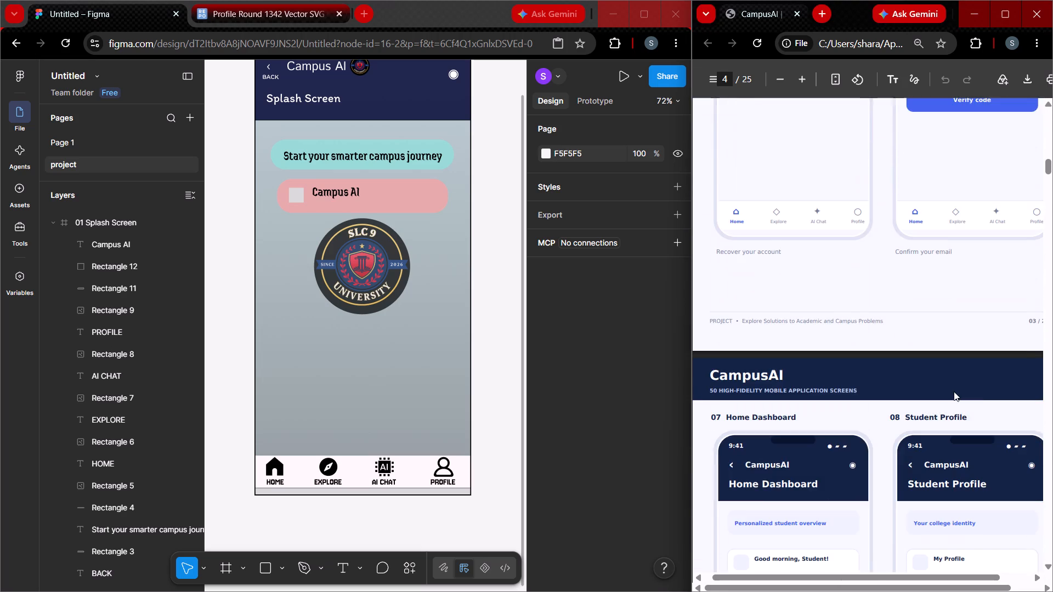
pyautogui.scroll(-5, 954, 391)
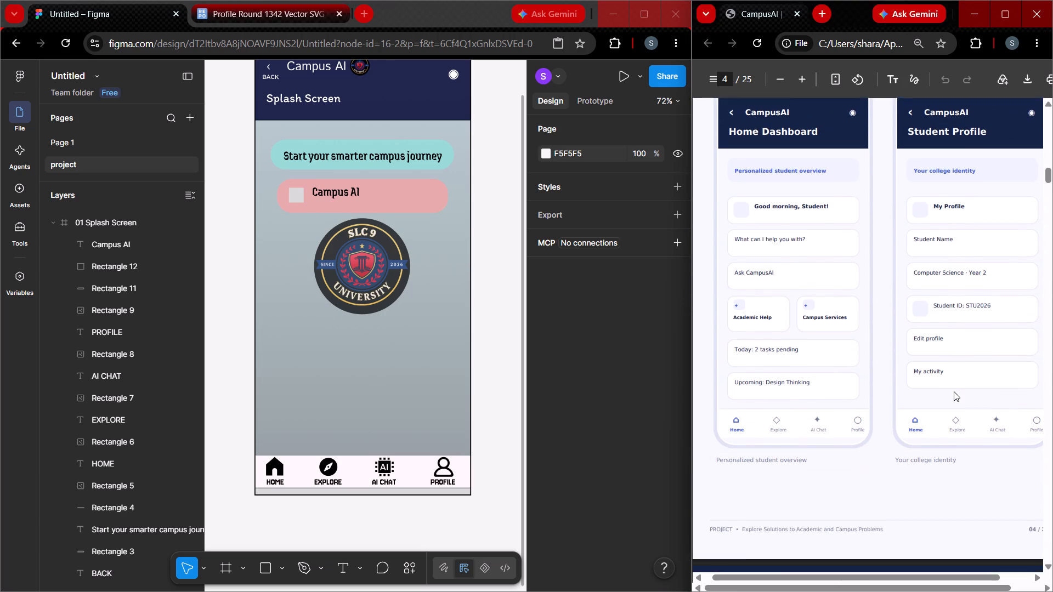
pyautogui.scroll(-13, 954, 391)
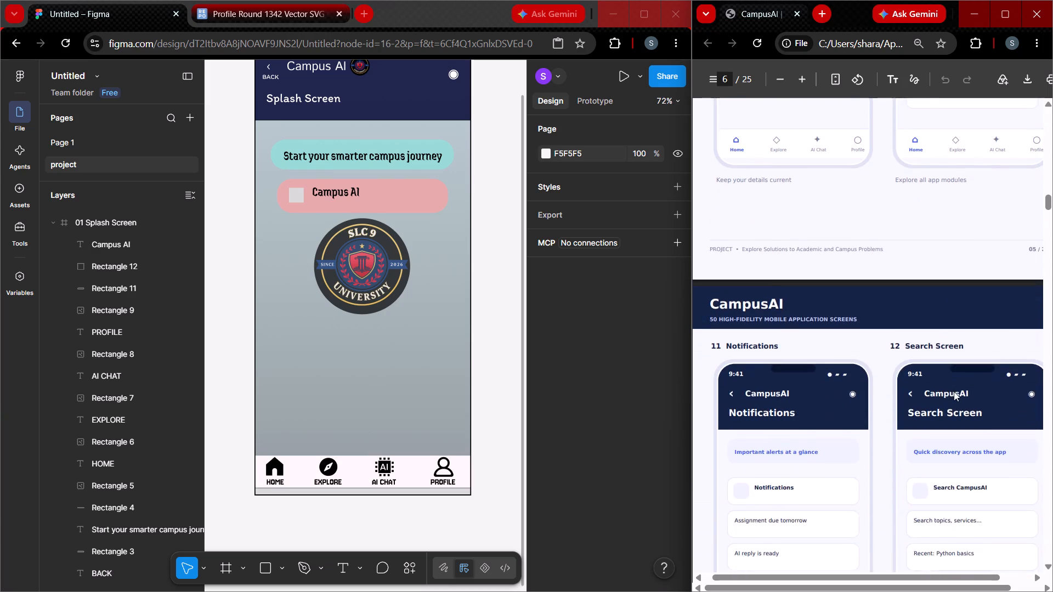
pyautogui.scroll(-19, 954, 391)
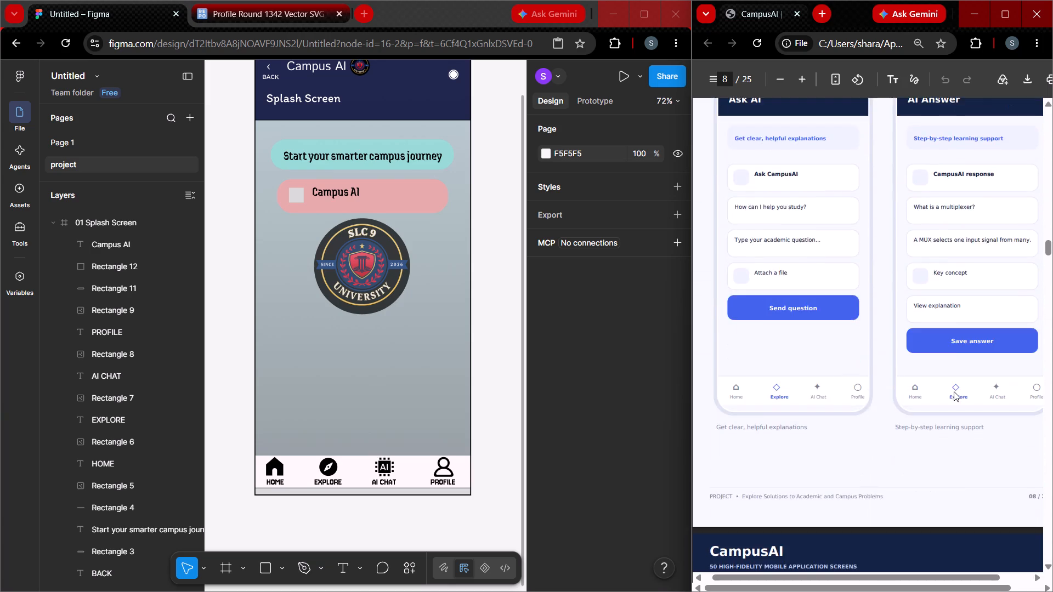
pyautogui.scroll(-15, 954, 391)
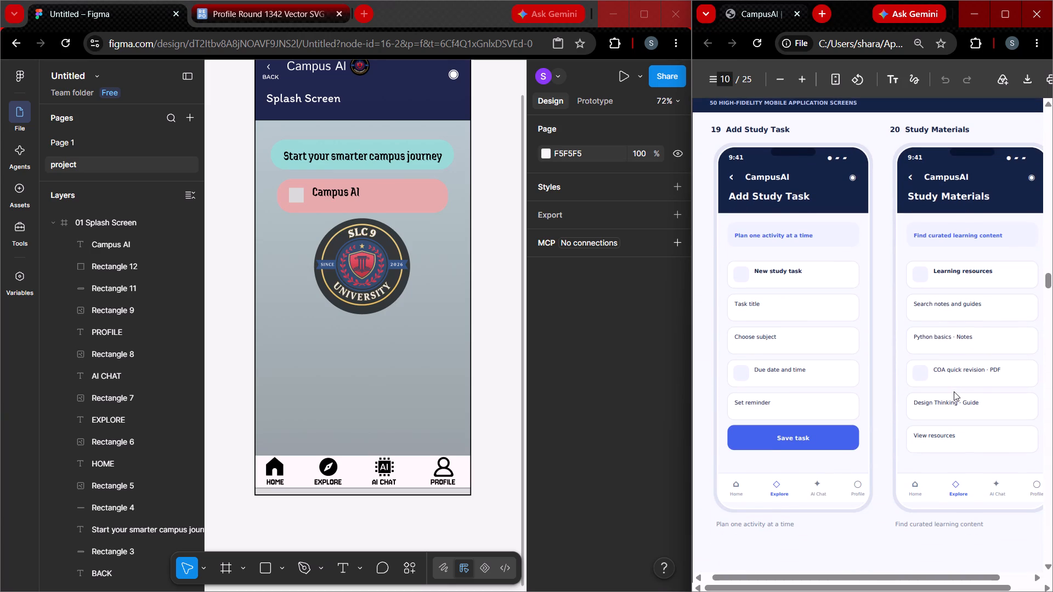
pyautogui.scroll(-4, 954, 391)
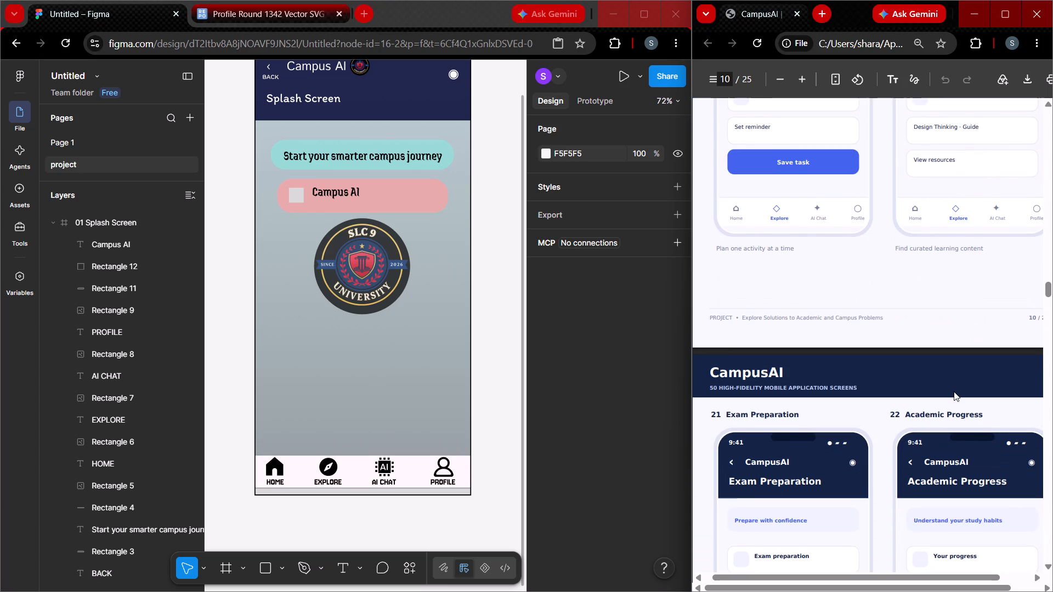
pyautogui.scroll(-7, 954, 391)
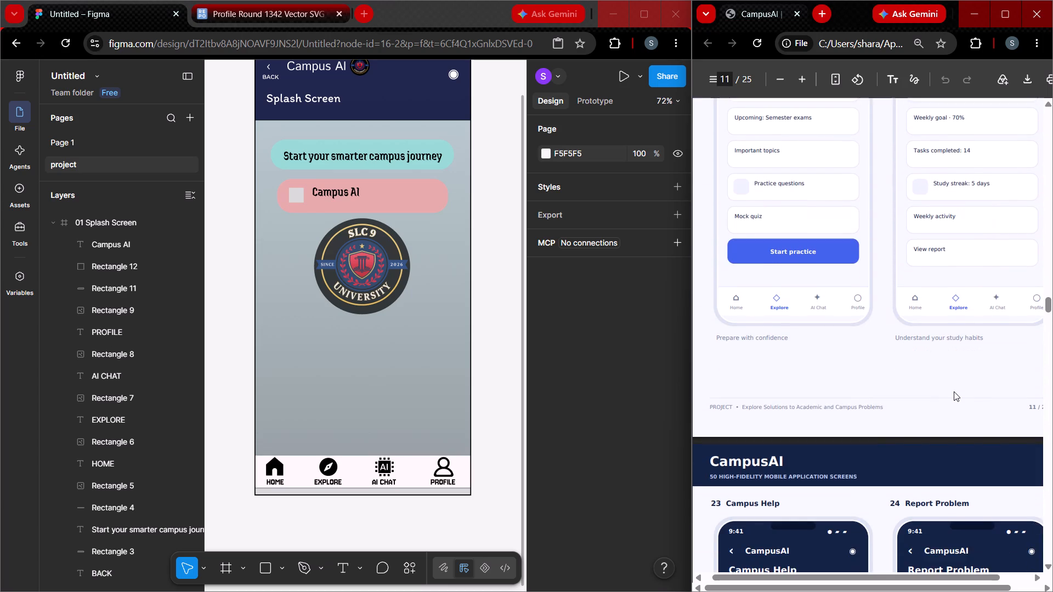
pyautogui.scroll(-12, 954, 391)
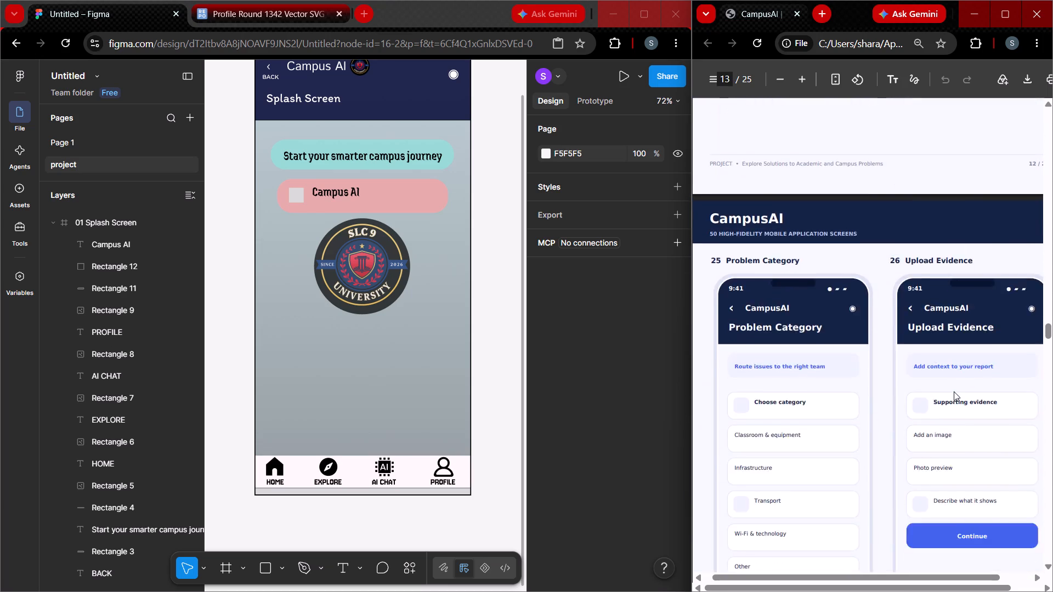
pyautogui.scroll(-16, 954, 391)
pyautogui.scroll(-5, 954, 391)
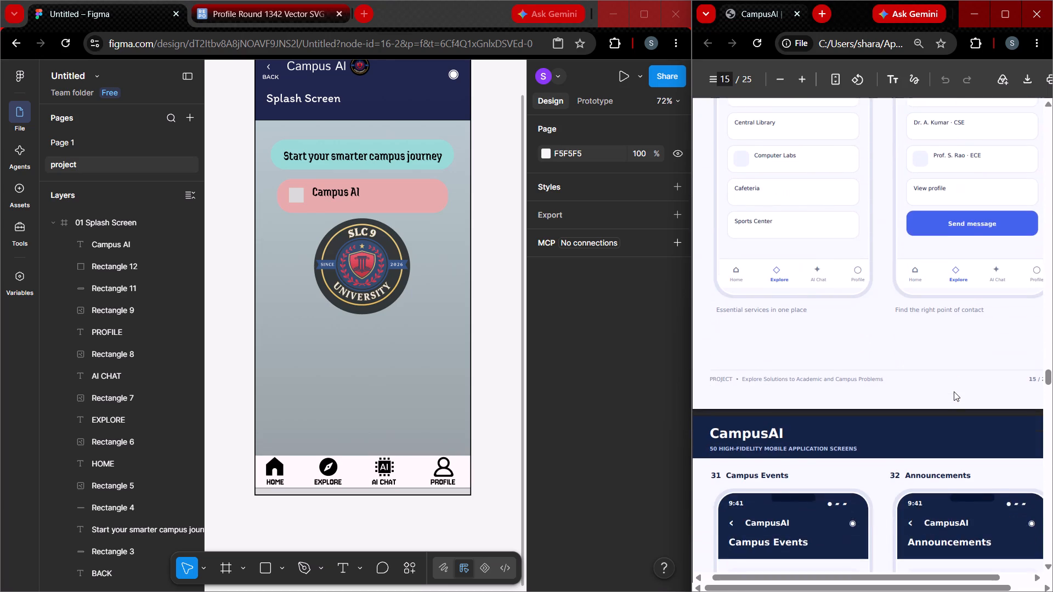
pyautogui.scroll(-20, 954, 391)
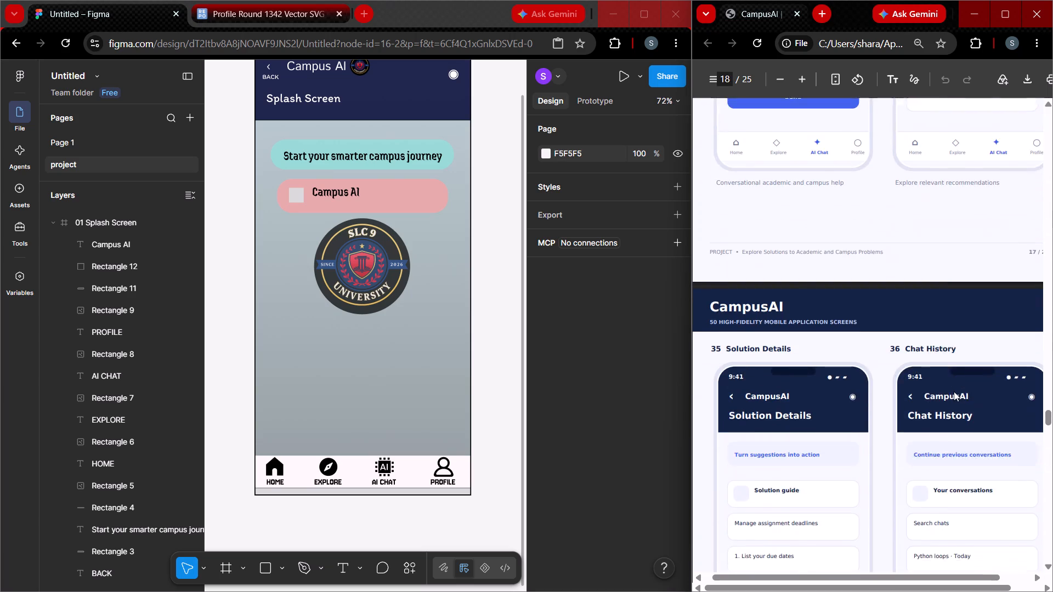
pyautogui.scroll(-2, 954, 391)
pyautogui.moveTo(1049, 425); pyautogui.dragTo(1050, 449)
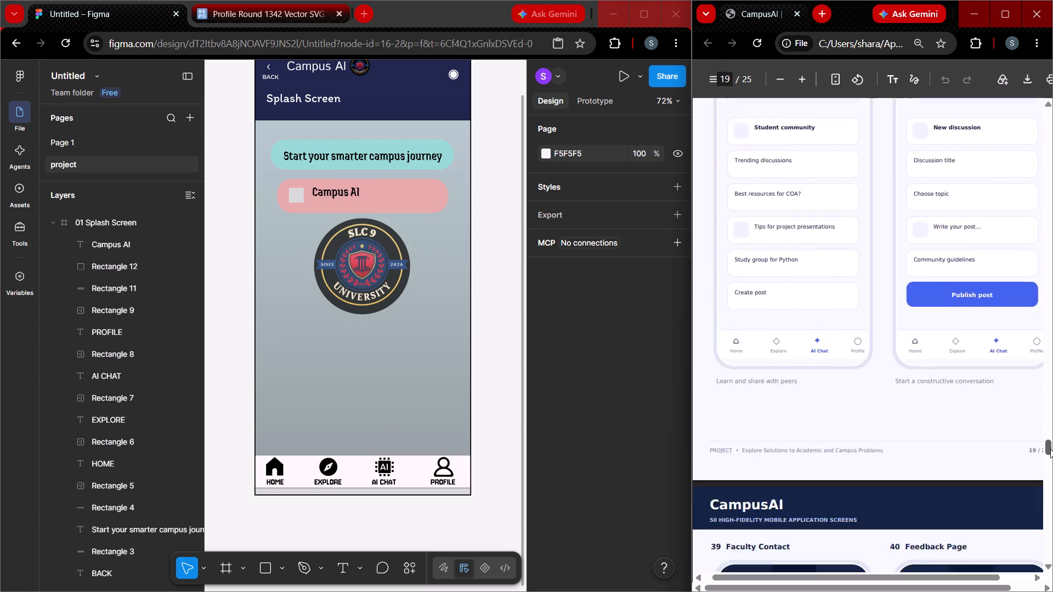
pyautogui.moveTo(1050, 449); pyautogui.dragTo(1052, 560)
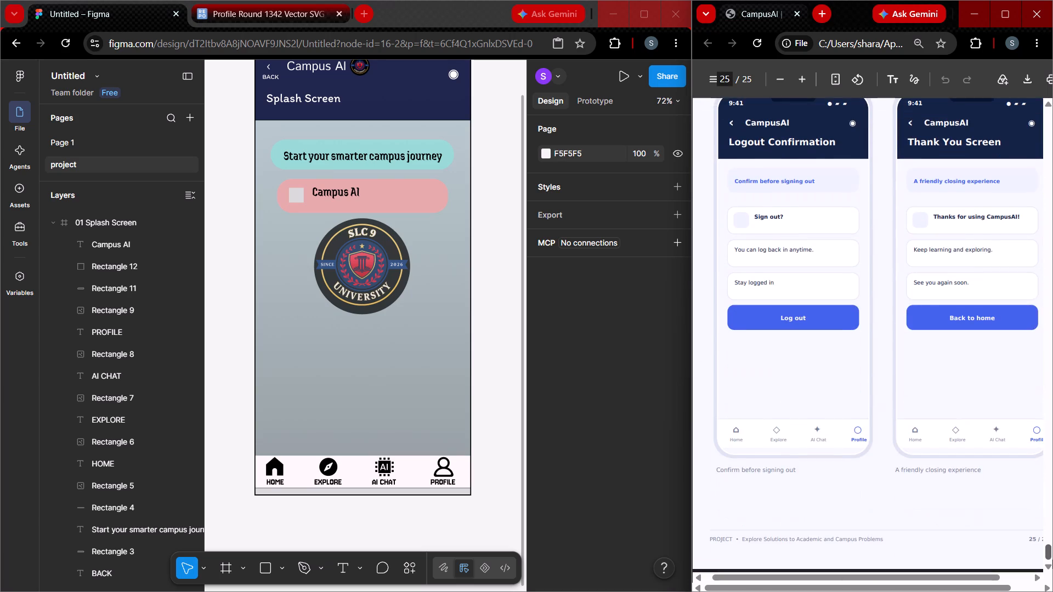
pyautogui.moveTo(1052, 560); pyautogui.dragTo(1048, 511)
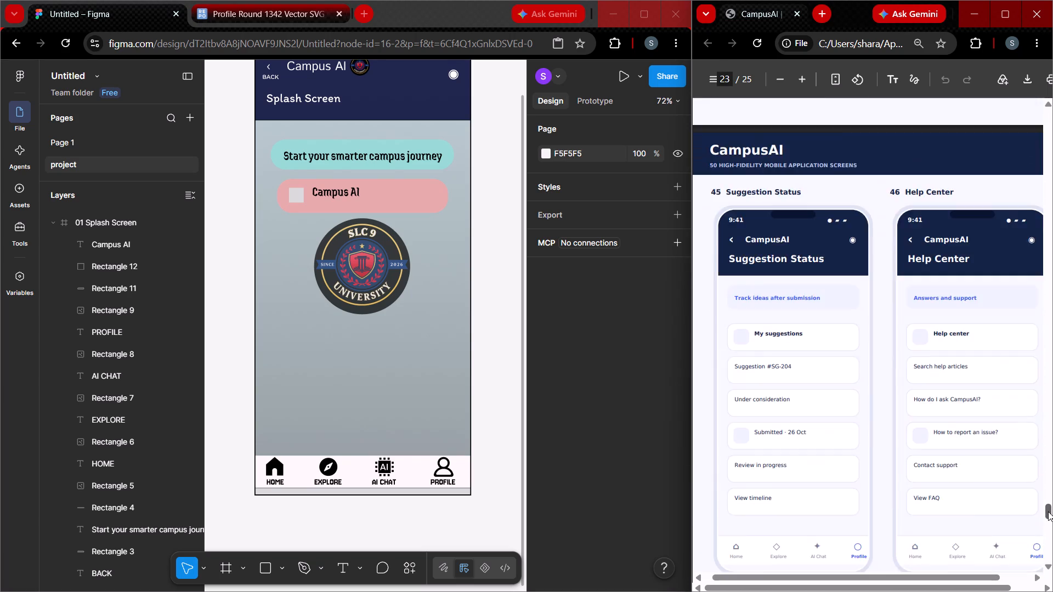
# Return to the first page of the reference PDF and compare its Splash Screen with the whole Figma frame.
pyautogui.moveTo(1048, 511); pyautogui.dragTo(1048, 115)
pyautogui.scroll(3, 393, 426)
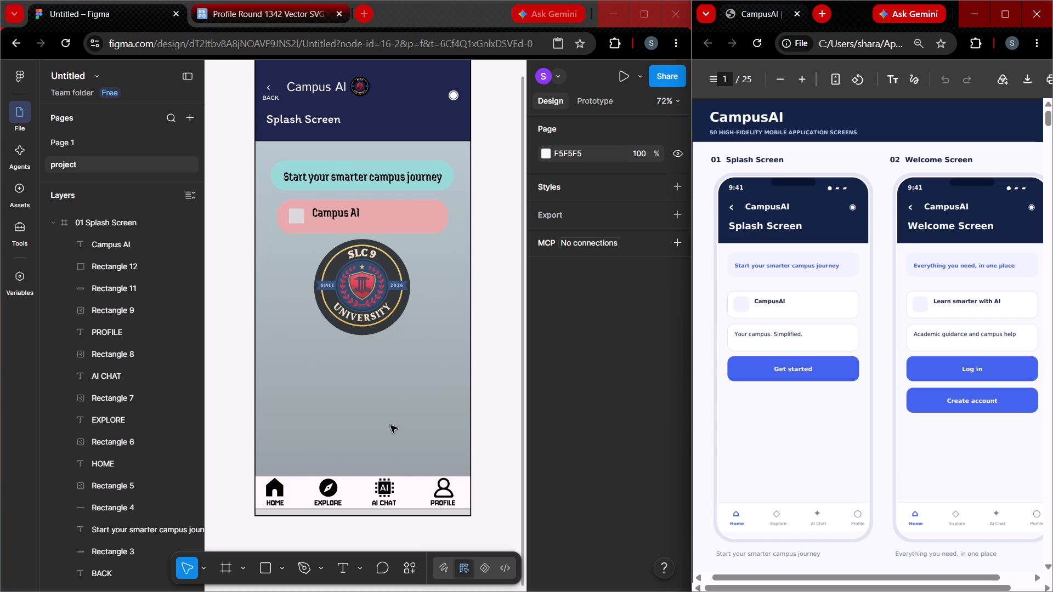
pyautogui.scroll(3, 390, 425)
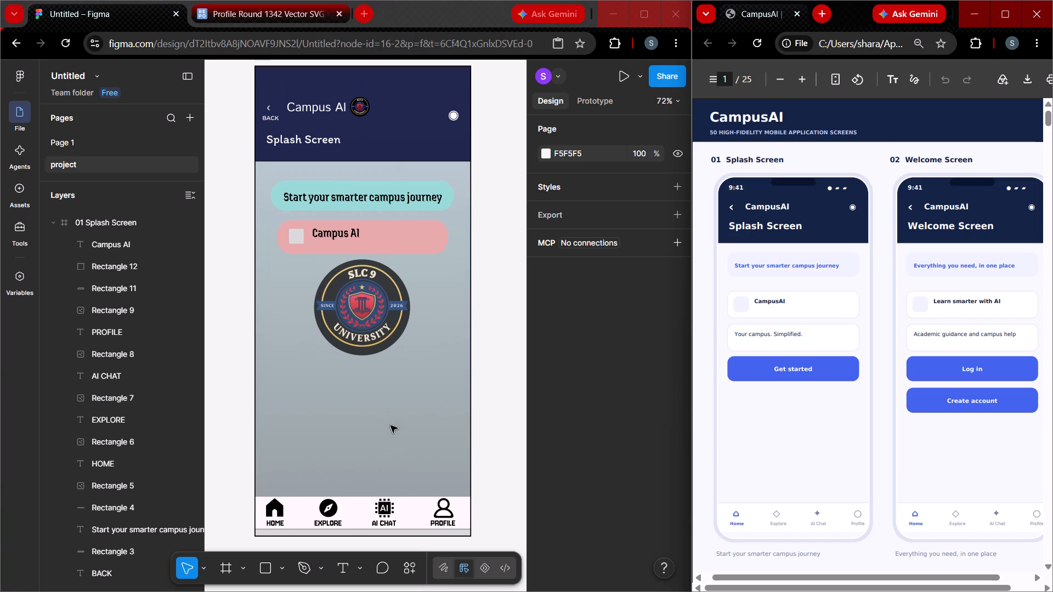
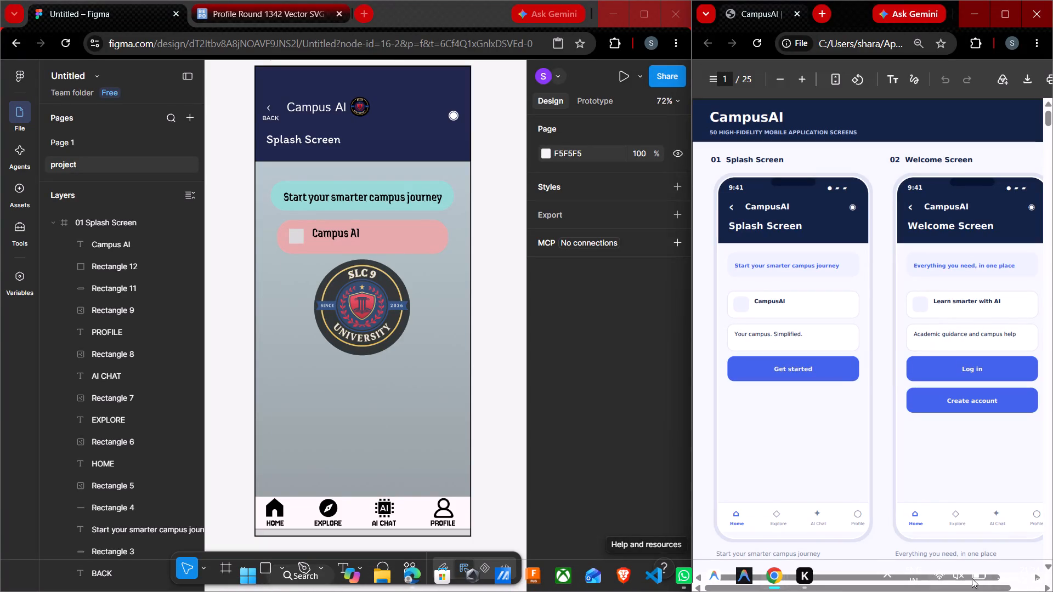
# Turn on Bluetooth in the Windows quick settings and connect the paired AirPods Pro.
pyautogui.click(967, 579)
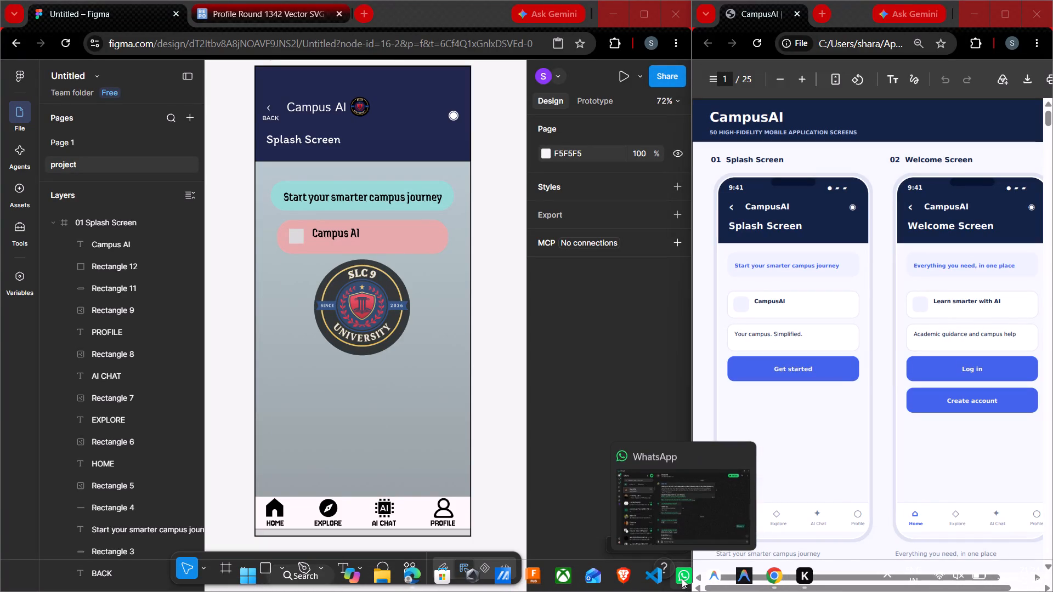
pyautogui.click(964, 575)
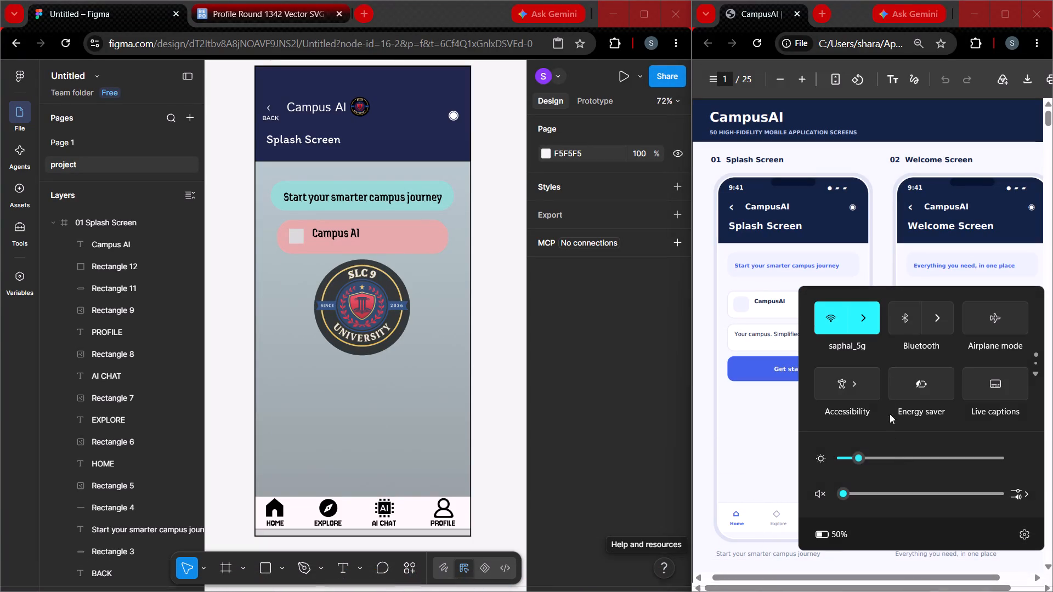
pyautogui.click(901, 321)
pyautogui.click(938, 318)
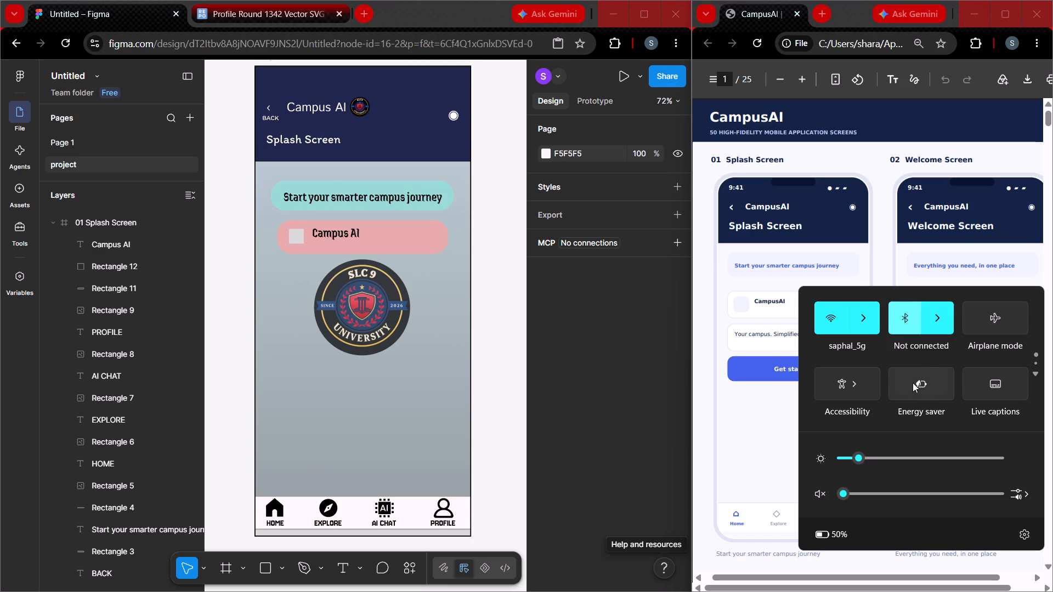
pyautogui.click(939, 324)
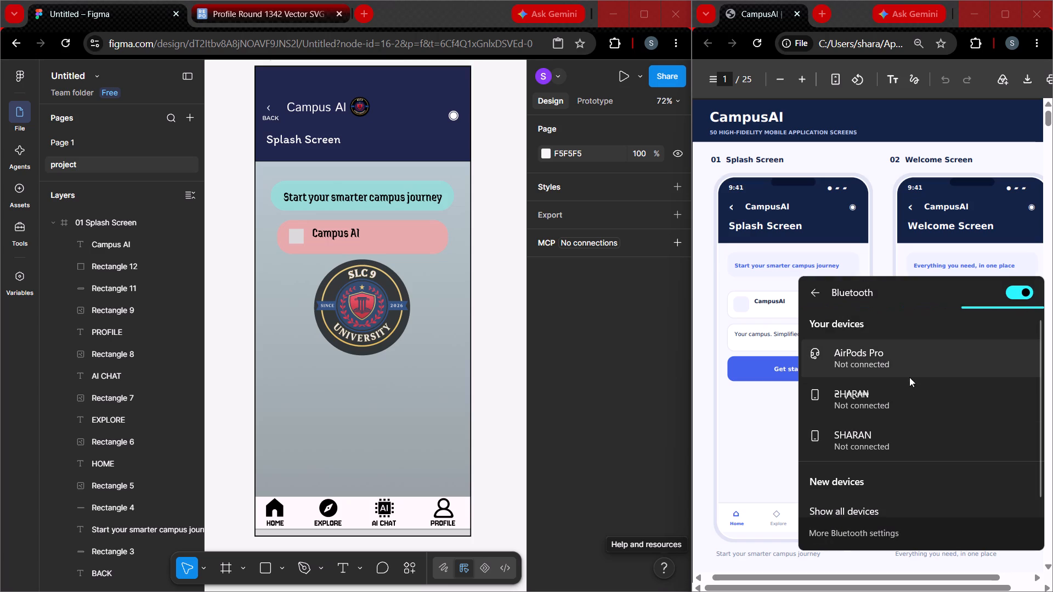
pyautogui.click(909, 370)
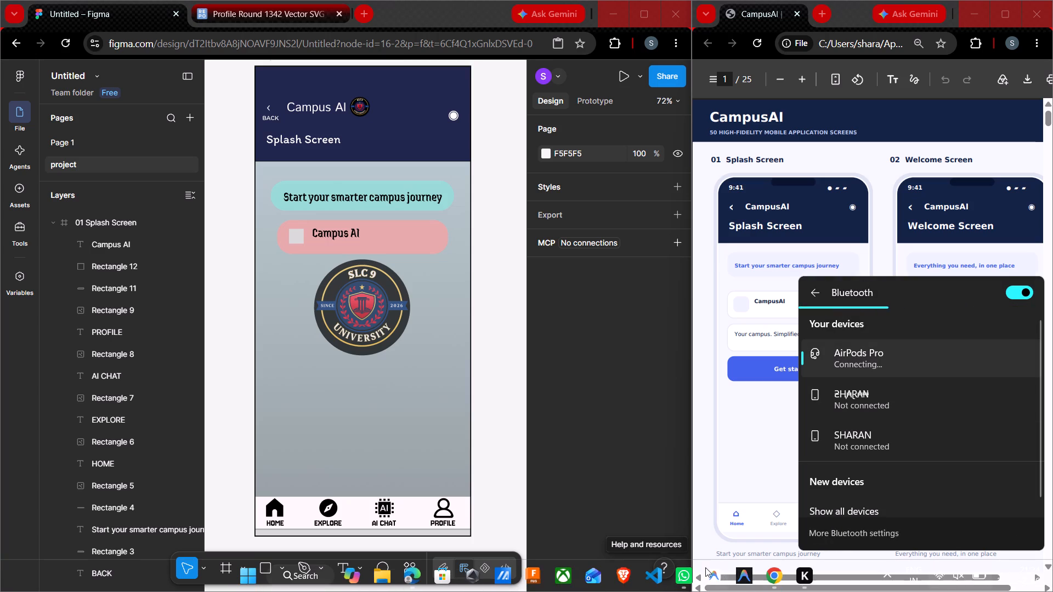
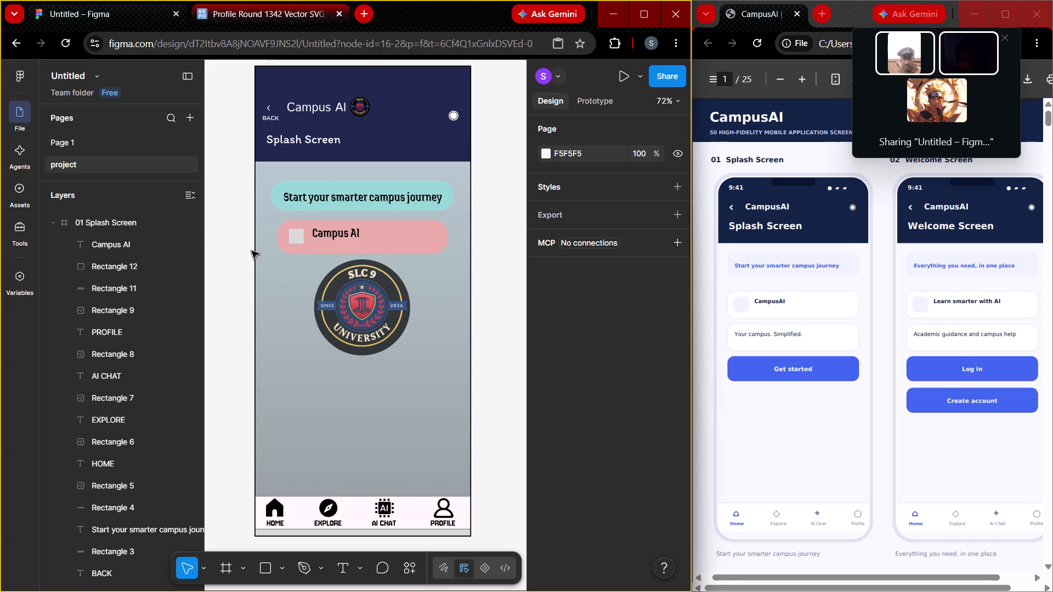
# Duplicate the 01 Splash Screen frame beside the original, aligned at about X 609, Y 0.
pyautogui.keyDown('ctrl'); pyautogui.scroll(-7, 279, 243); pyautogui.keyUp('ctrl')
pyautogui.click(275, 141)
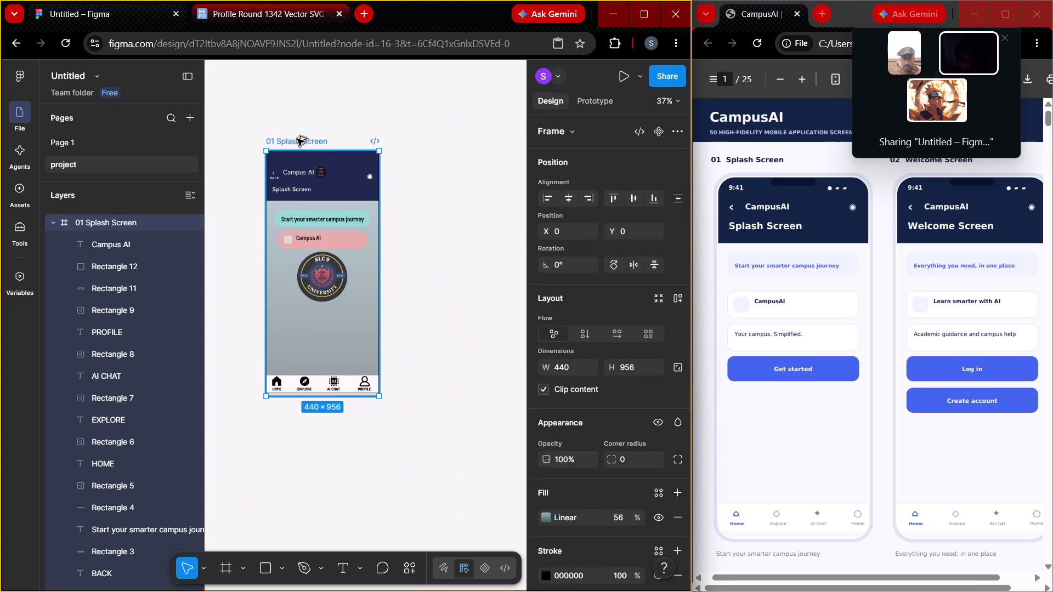
pyautogui.keyDown('alt'); pyautogui.moveTo(296, 142); pyautogui.dragTo(452, 149); pyautogui.keyUp('alt')
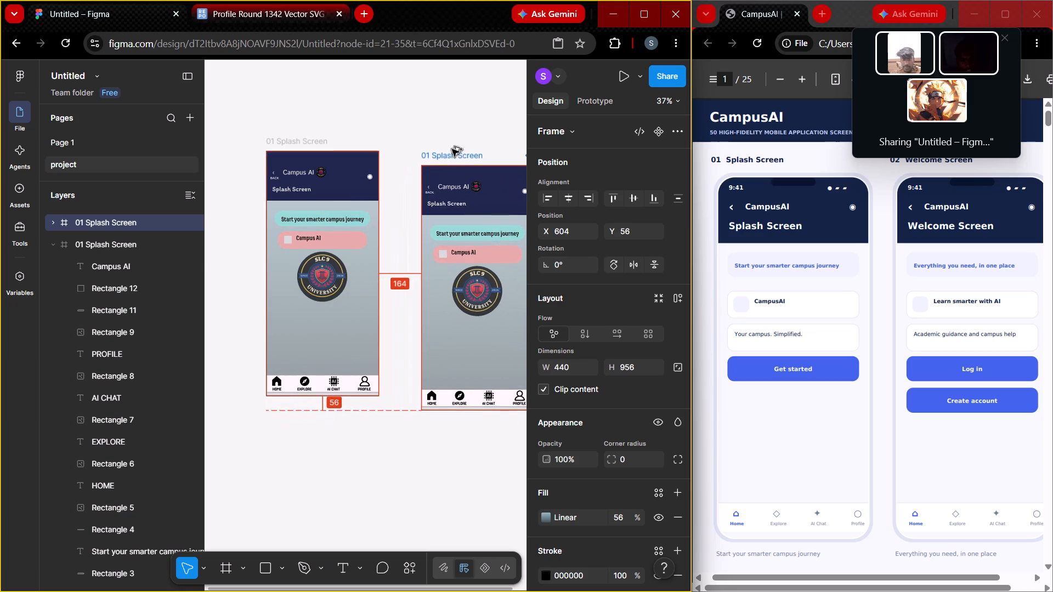
pyautogui.keyDown('alt'); pyautogui.moveTo(452, 149); pyautogui.dragTo(452, 144); pyautogui.keyUp('alt')
# Duplicate the copied Splash Screen frame once more to make a third frame at about X 1165, Y 0.
pyautogui.keyDown('alt'); pyautogui.moveTo(482, 466); pyautogui.dragTo(397, 460, button='middle'); pyautogui.keyUp('alt')
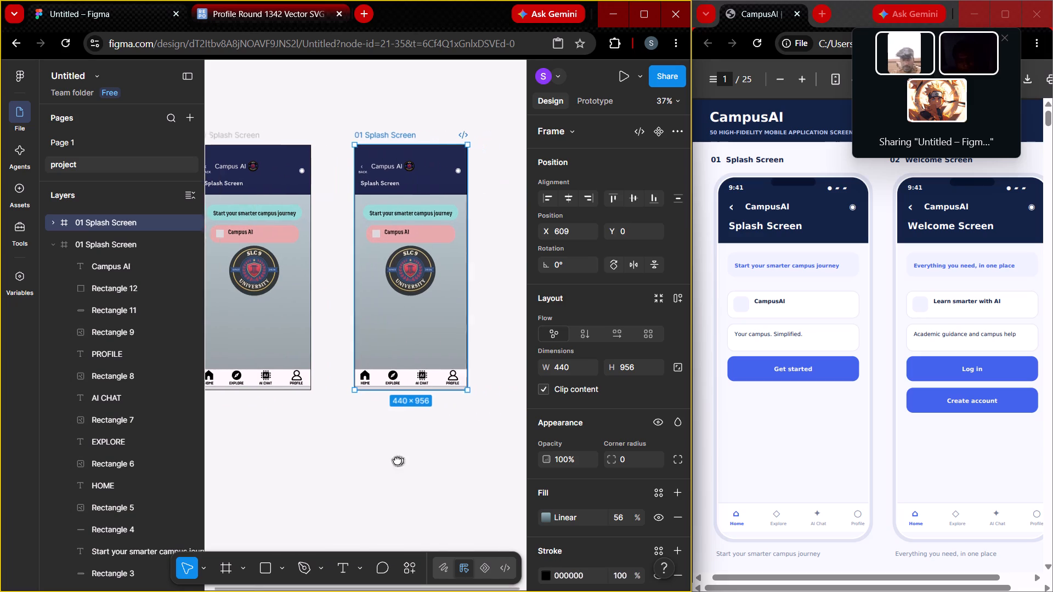
pyautogui.keyDown('alt'); pyautogui.moveTo(397, 460); pyautogui.dragTo(347, 460, button='middle'); pyautogui.keyUp('alt')
pyautogui.keyDown('alt'); pyautogui.scroll(-1, 346, 435); pyautogui.keyUp('alt')
pyautogui.keyDown('alt'); pyautogui.click(322, 133); pyautogui.keyUp('alt')
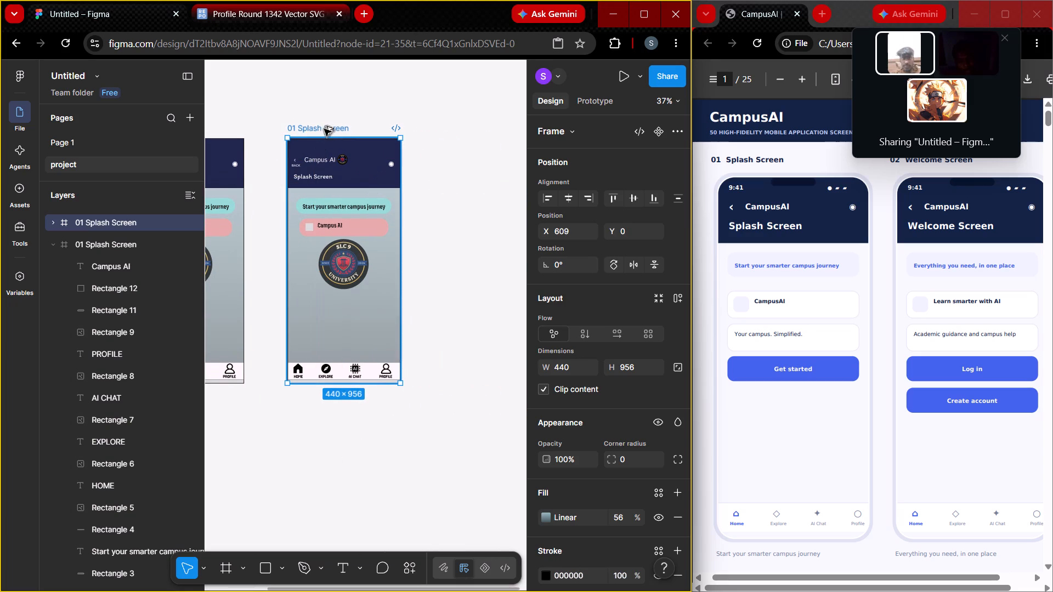
pyautogui.keyDown('alt'); pyautogui.moveTo(323, 127); pyautogui.dragTo(465, 128); pyautogui.keyUp('alt')
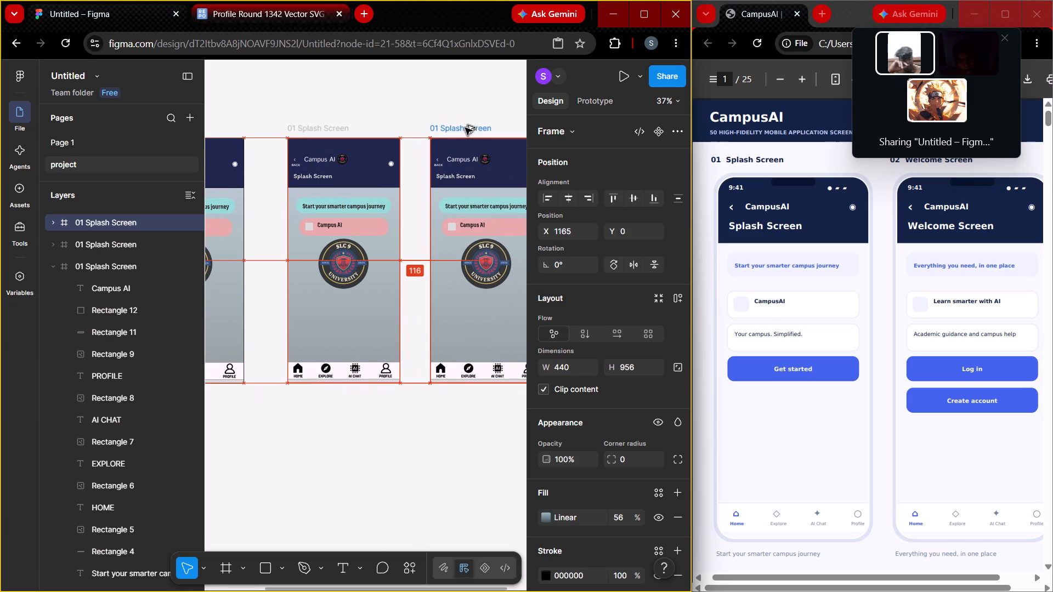
pyautogui.keyDown('alt'); pyautogui.moveTo(465, 128); pyautogui.dragTo(465, 127); pyautogui.keyUp('alt')
pyautogui.click(429, 107)
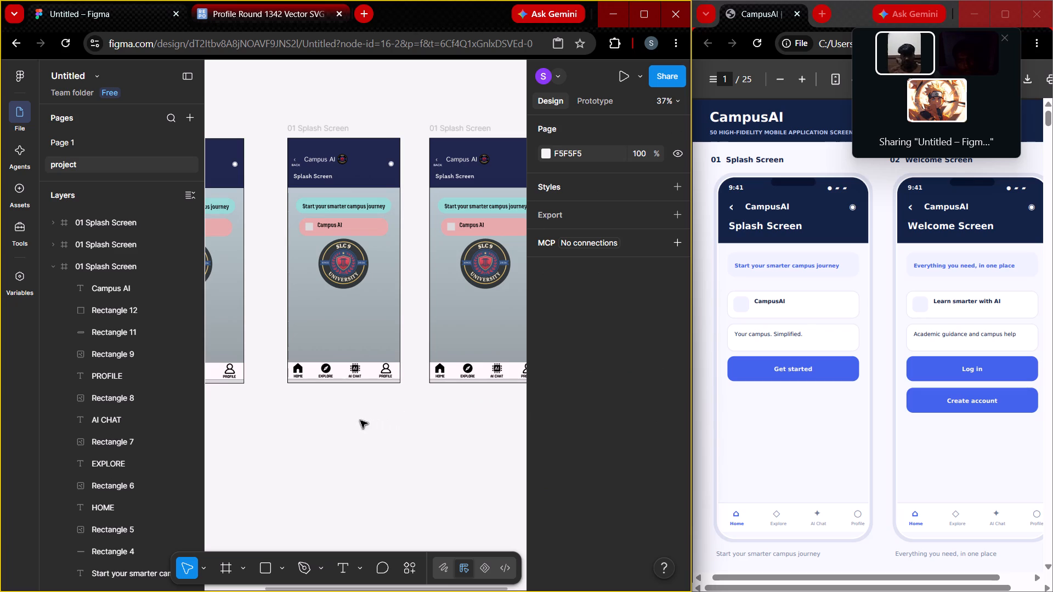
# Look over the original Splash Screen frame and the earlier splash screen on Page 1, and return to the project page.
pyautogui.moveTo(360, 420); pyautogui.dragTo(287, 415, button='middle')
pyautogui.rightClick(360, 420)
pyautogui.moveTo(287, 415); pyautogui.dragTo(471, 429, button='middle')
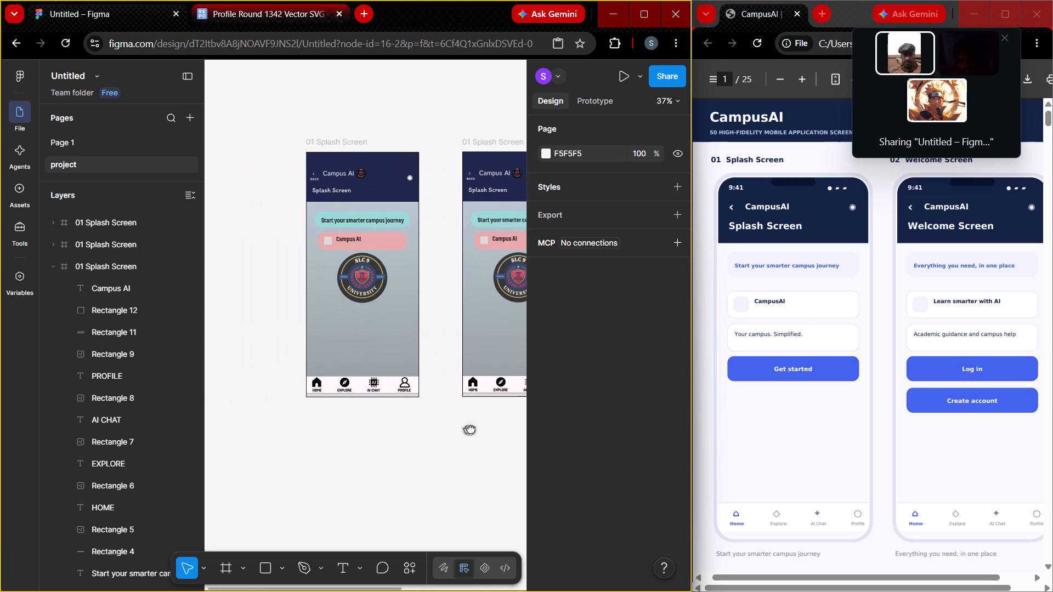
pyautogui.moveTo(471, 429); pyautogui.dragTo(529, 440, button='middle')
pyautogui.keyDown('ctrl'); pyautogui.scroll(10, 451, 418); pyautogui.keyUp('ctrl')
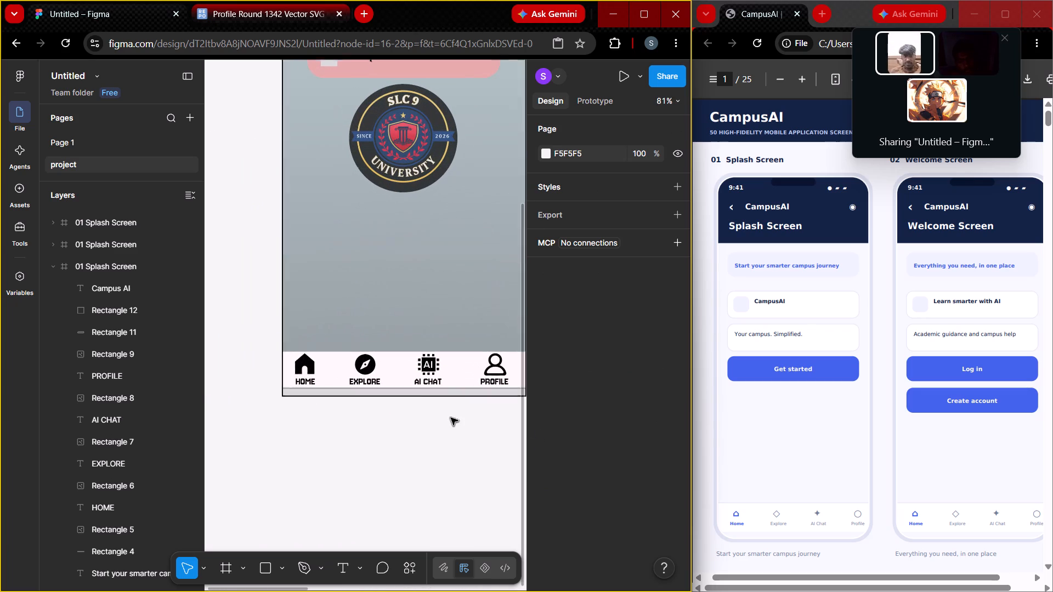
pyautogui.moveTo(428, 272); pyautogui.dragTo(374, 372, button='middle')
pyautogui.click(130, 138)
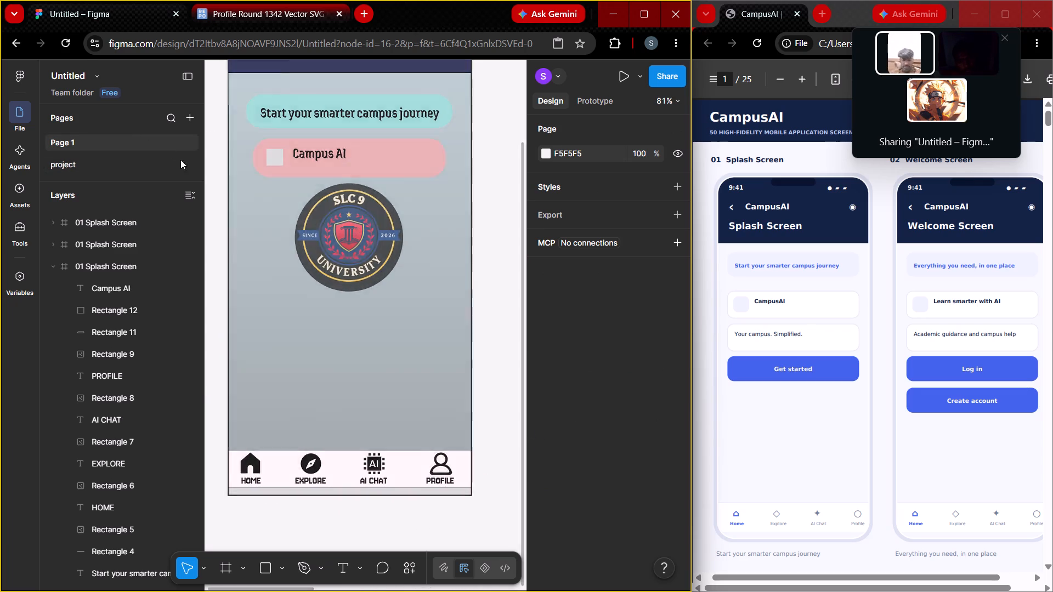
pyautogui.scroll(-2, 384, 243)
pyautogui.keyDown('ctrl'); pyautogui.scroll(-4, 384, 243); pyautogui.keyUp('ctrl')
pyautogui.click(460, 270)
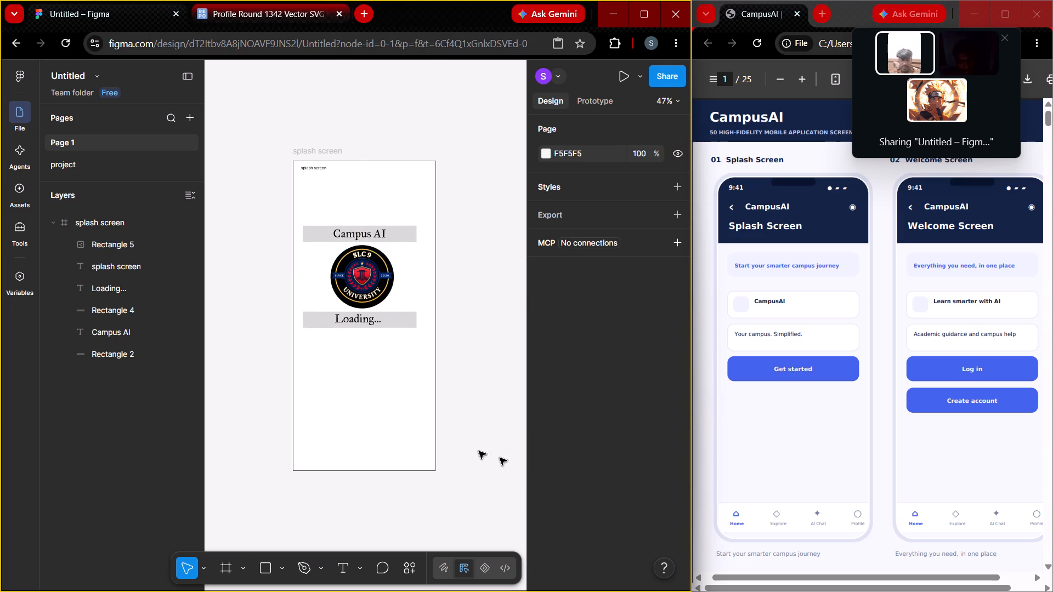
pyautogui.click(73, 169)
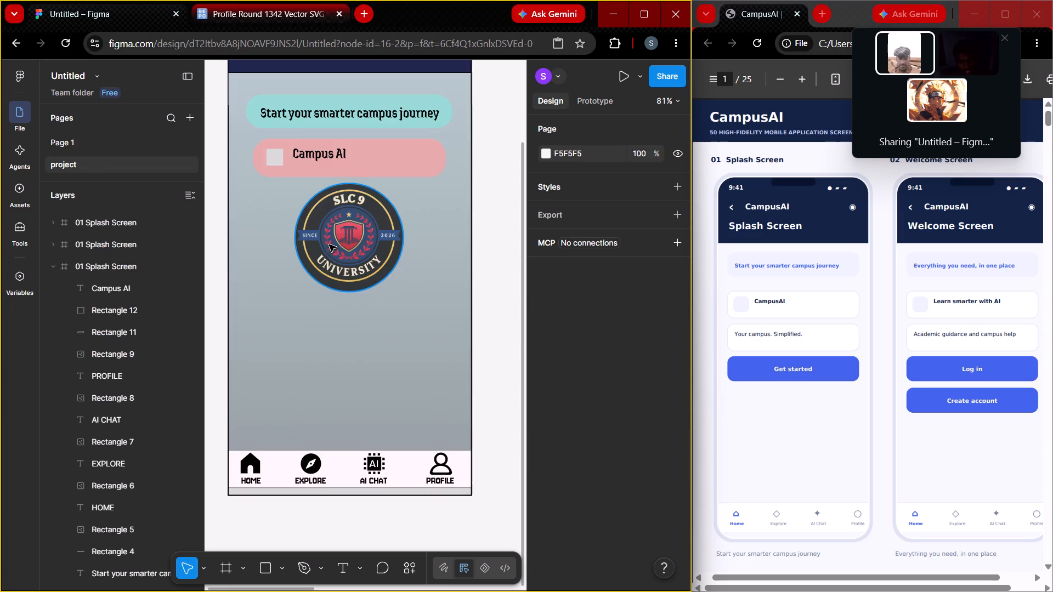
# Compare the original Splash Screen frame with the cards and button on the reference PDF's first page.
pyautogui.keyDown('ctrl'); pyautogui.scroll(2, 462, 307); pyautogui.keyUp('ctrl')
pyautogui.keyDown('ctrl'); pyautogui.scroll(-4, 462, 307); pyautogui.keyUp('ctrl')
pyautogui.keyDown('ctrl'); pyautogui.scroll(2, 462, 307); pyautogui.keyUp('ctrl')
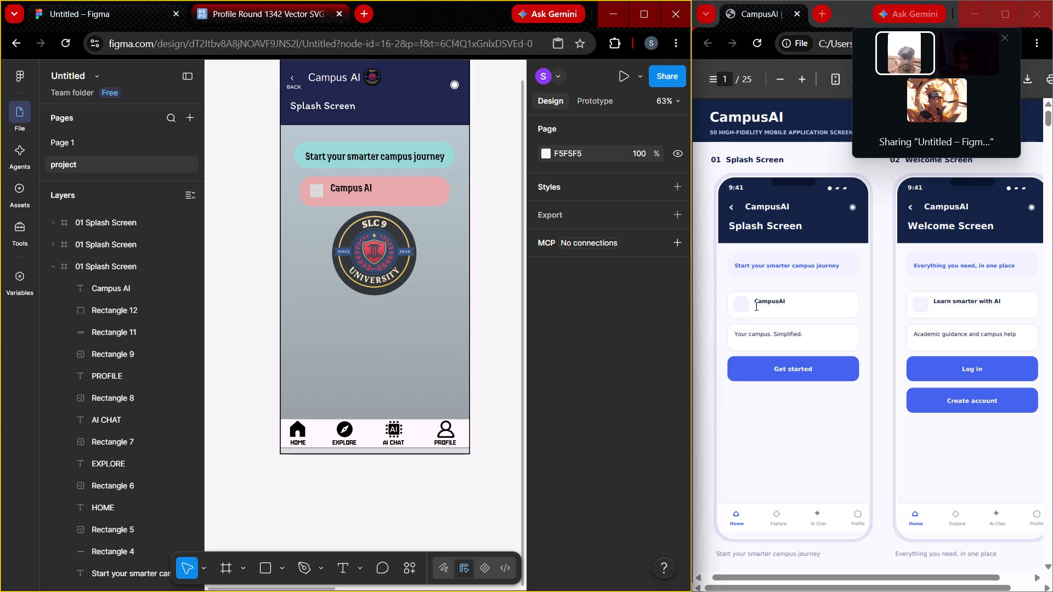
pyautogui.scroll(2, 755, 306)
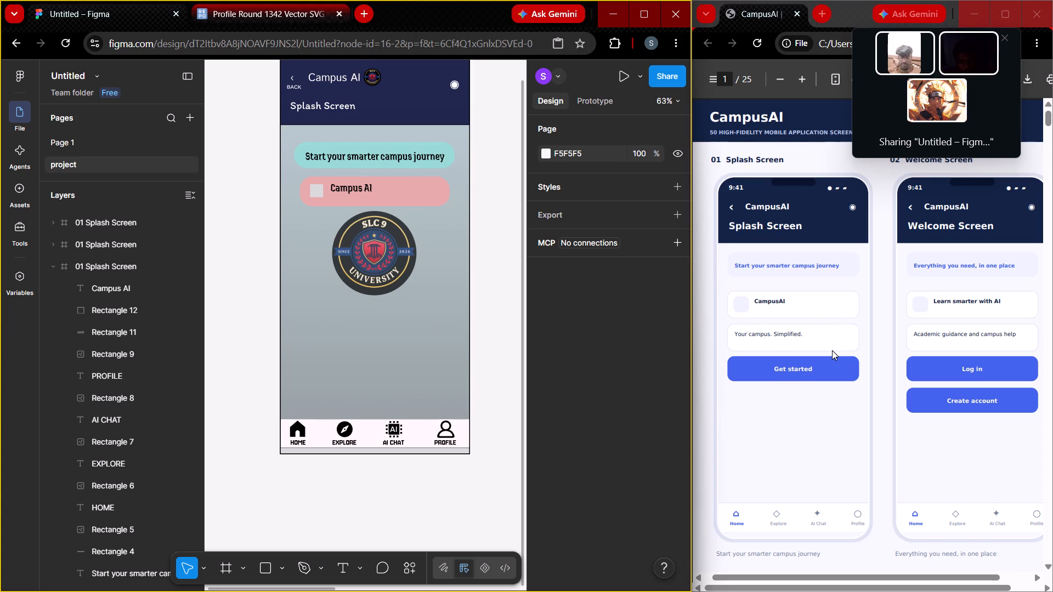
pyautogui.scroll(-1, 832, 350)
pyautogui.middleClick(832, 350)
pyautogui.scroll(6, 832, 350)
pyautogui.click(832, 350)
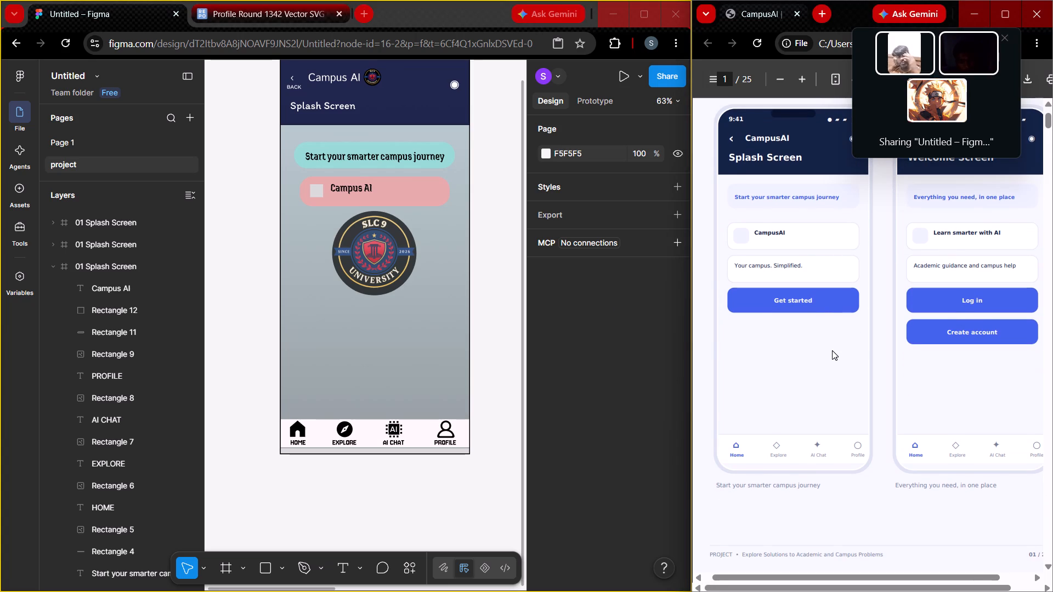
pyautogui.scroll(4, 832, 350)
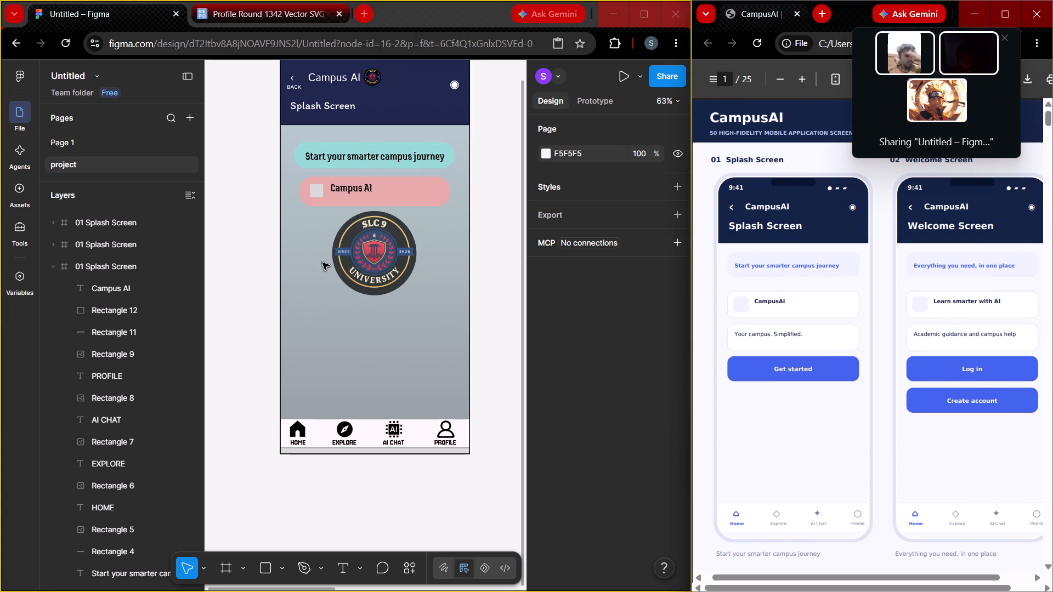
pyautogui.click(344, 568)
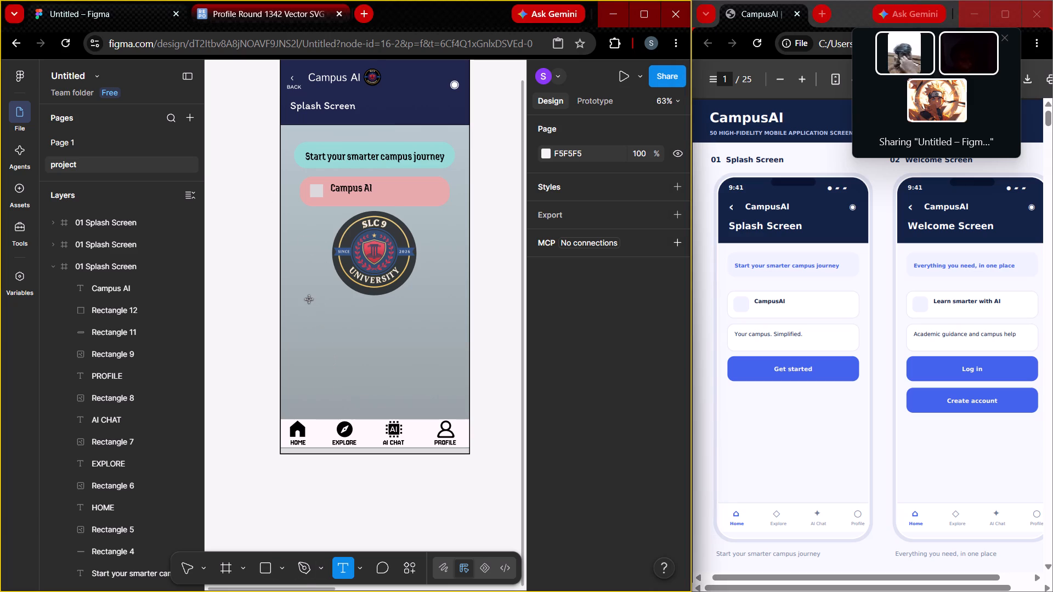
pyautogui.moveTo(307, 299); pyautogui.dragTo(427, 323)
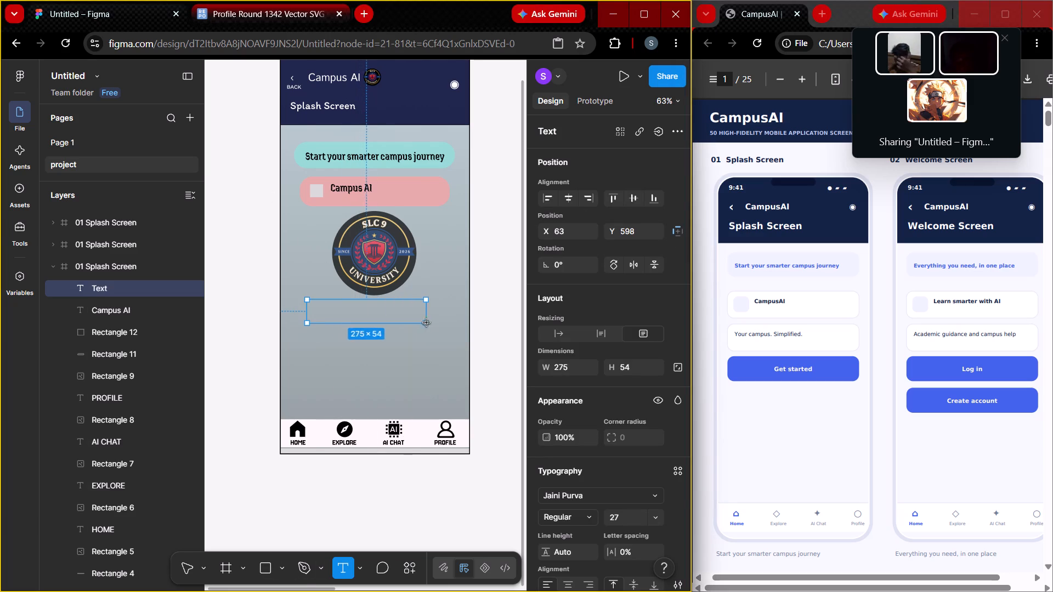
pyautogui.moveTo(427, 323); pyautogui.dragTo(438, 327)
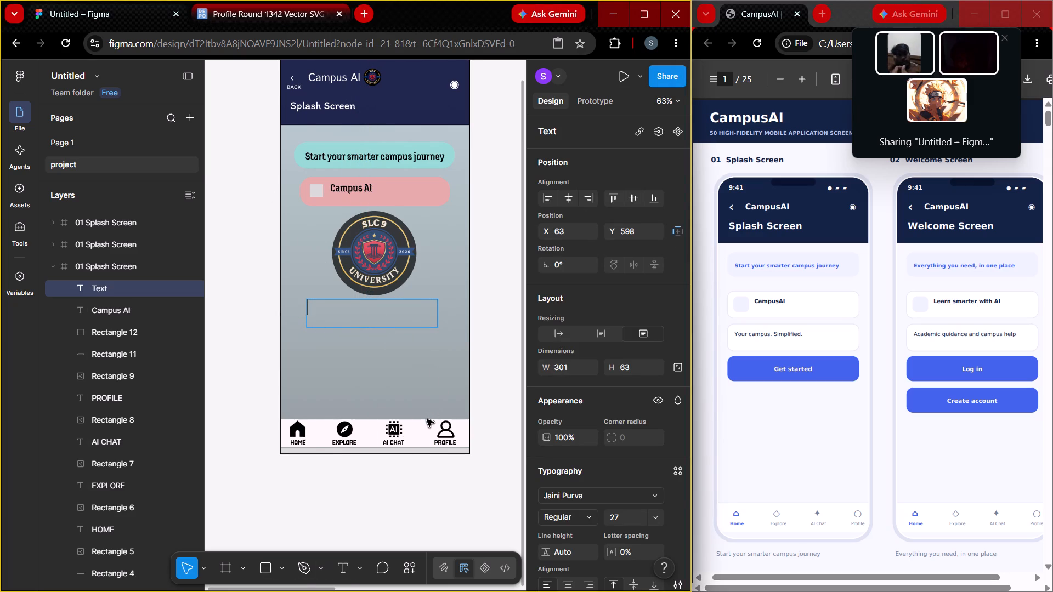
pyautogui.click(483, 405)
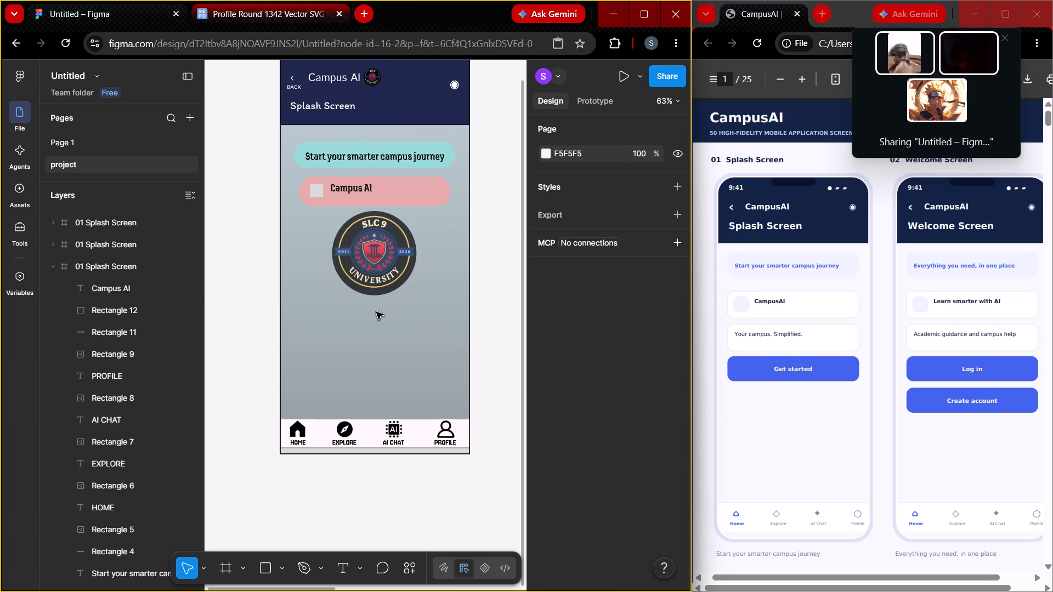
# Look through the layers of the original Splash Screen frame.
pyautogui.click(376, 311)
pyautogui.click(126, 306)
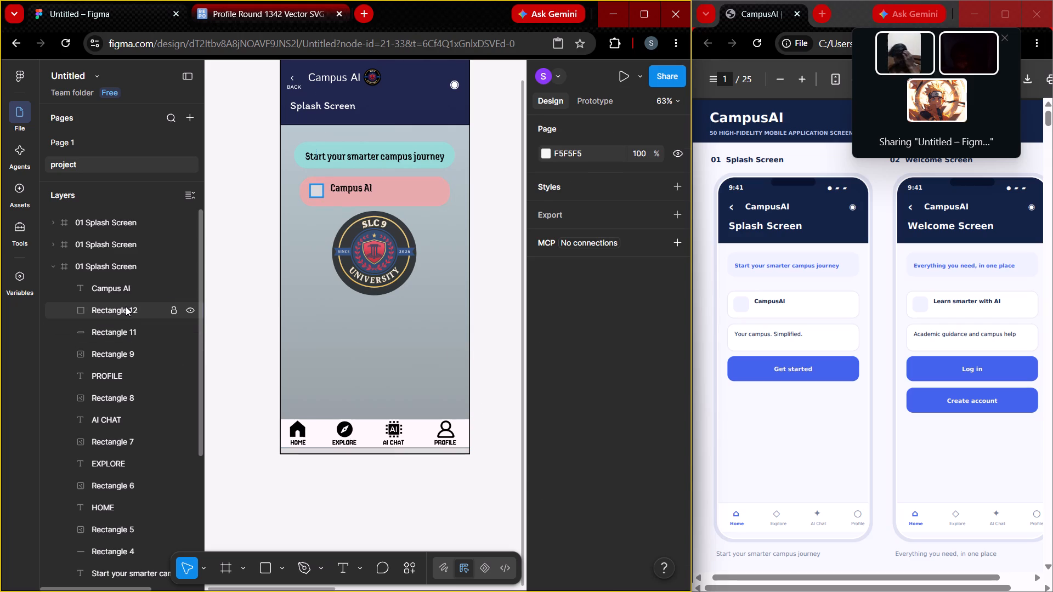
pyautogui.click(126, 306)
pyautogui.click(234, 287)
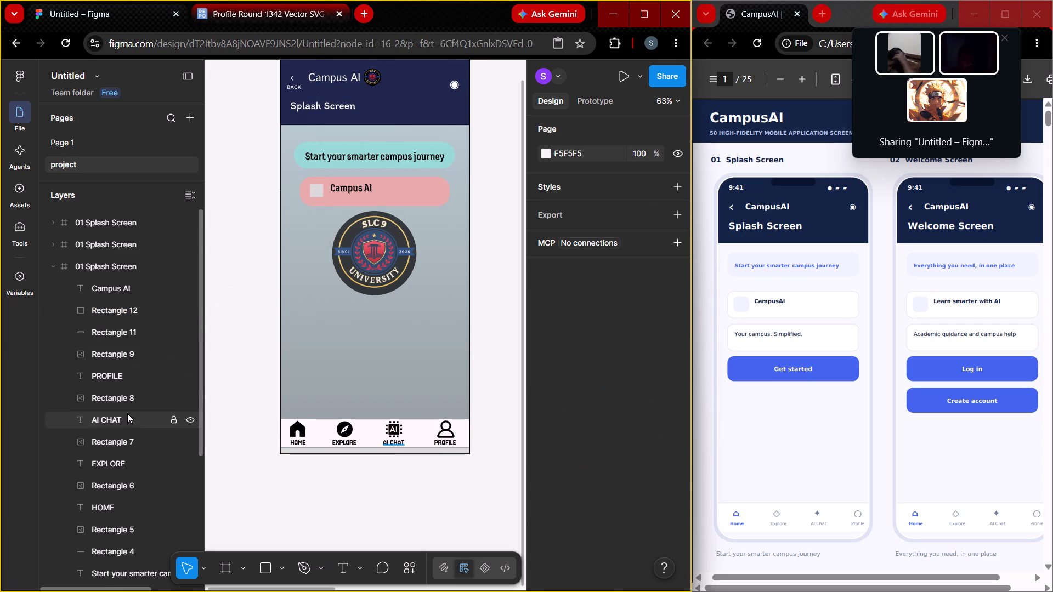
pyautogui.scroll(-7, 127, 415)
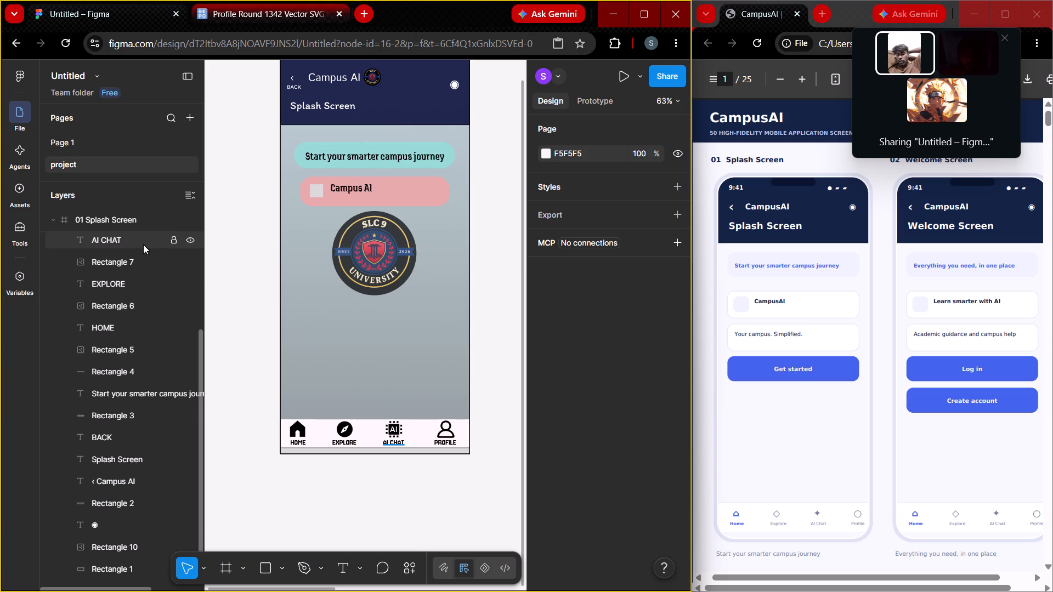
pyautogui.scroll(3, 143, 244)
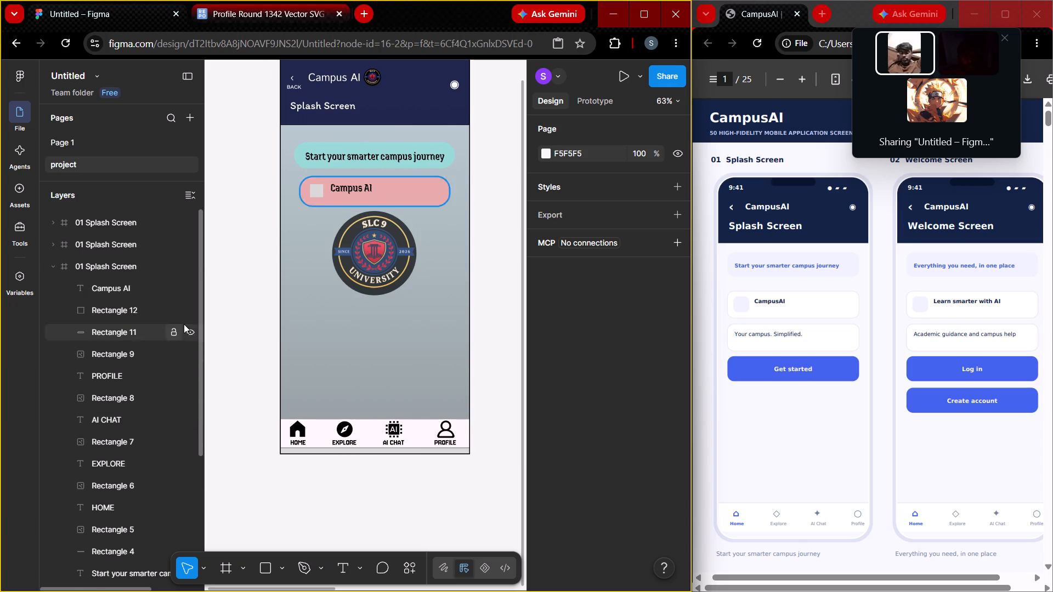
pyautogui.click(225, 299)
pyautogui.click(316, 291)
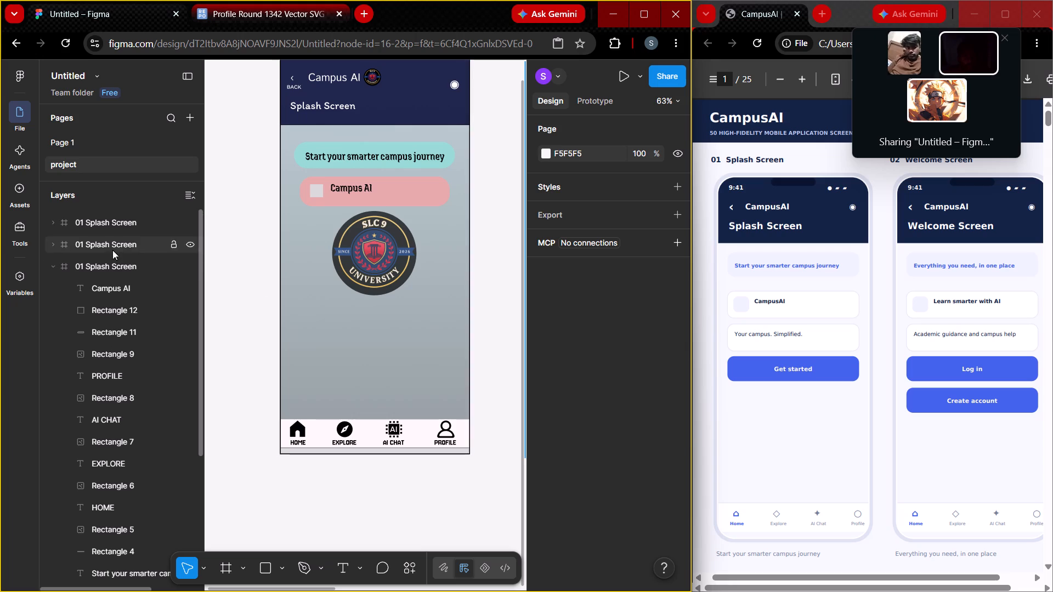
# Move the 95B8C1 stop of the original Splash Screen frame's linear gradient fill to 74%.
pyautogui.click(114, 262)
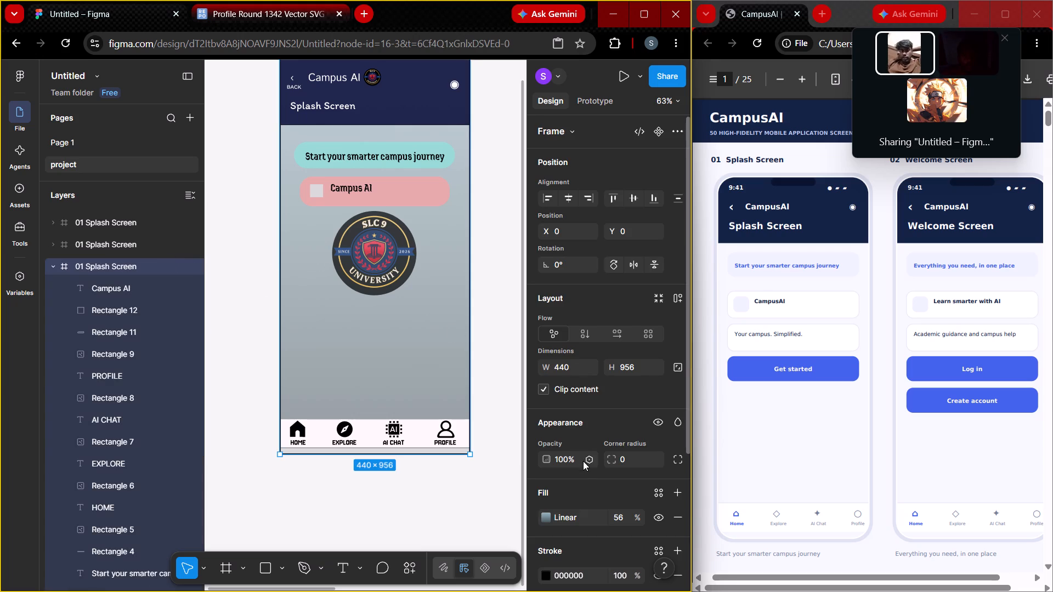
pyautogui.click(543, 514)
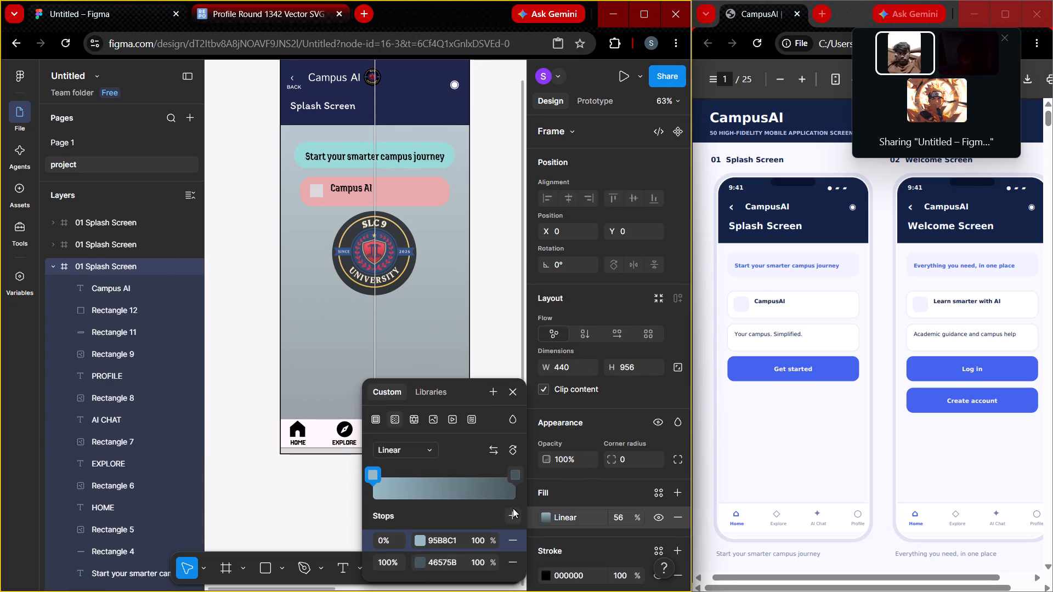
pyautogui.scroll(-2, 451, 531)
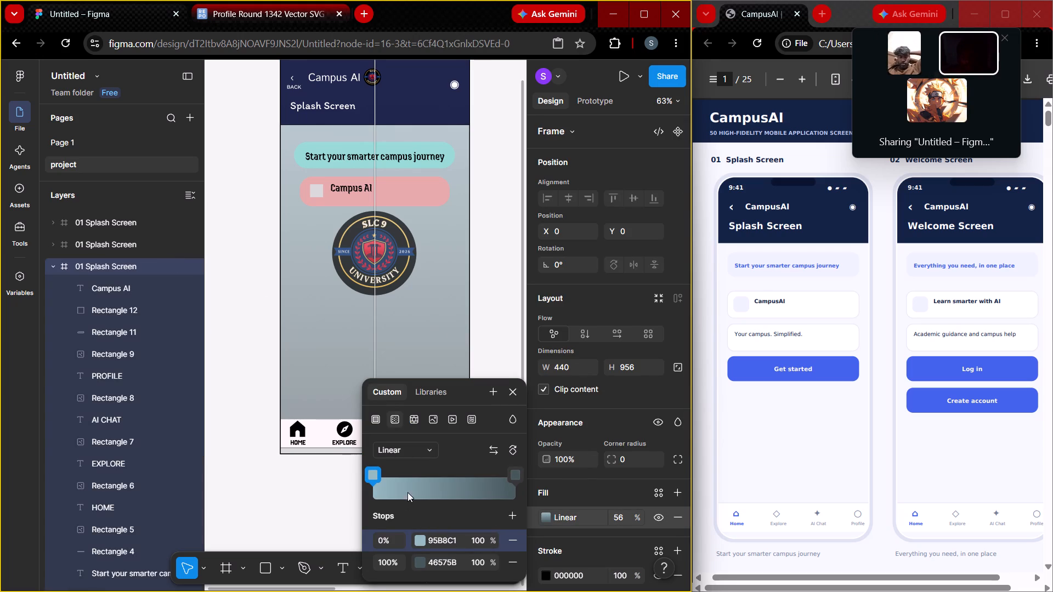
pyautogui.moveTo(371, 473); pyautogui.dragTo(452, 478)
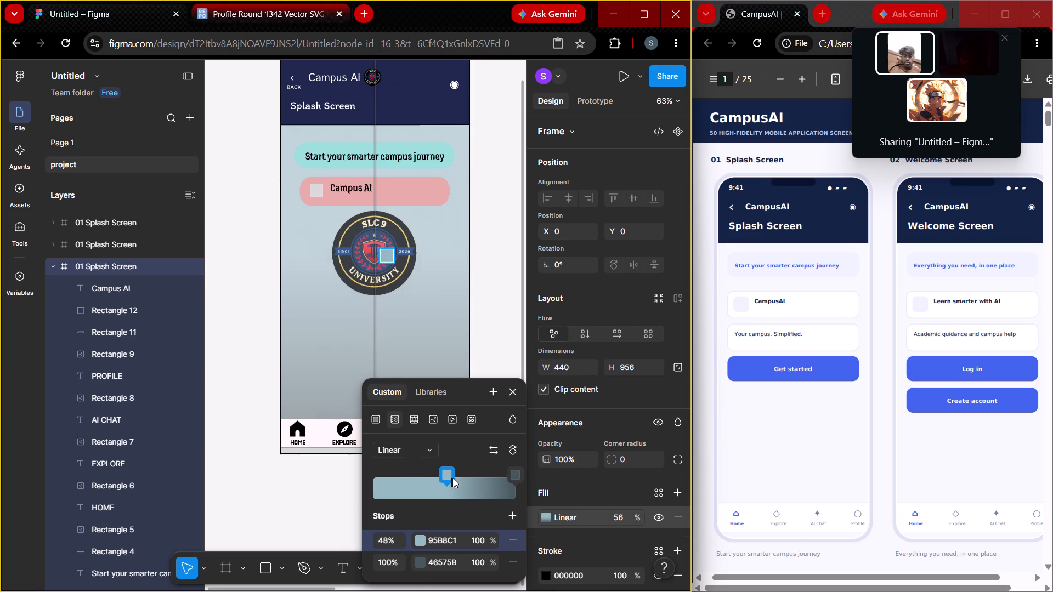
pyautogui.moveTo(452, 478); pyautogui.dragTo(479, 482)
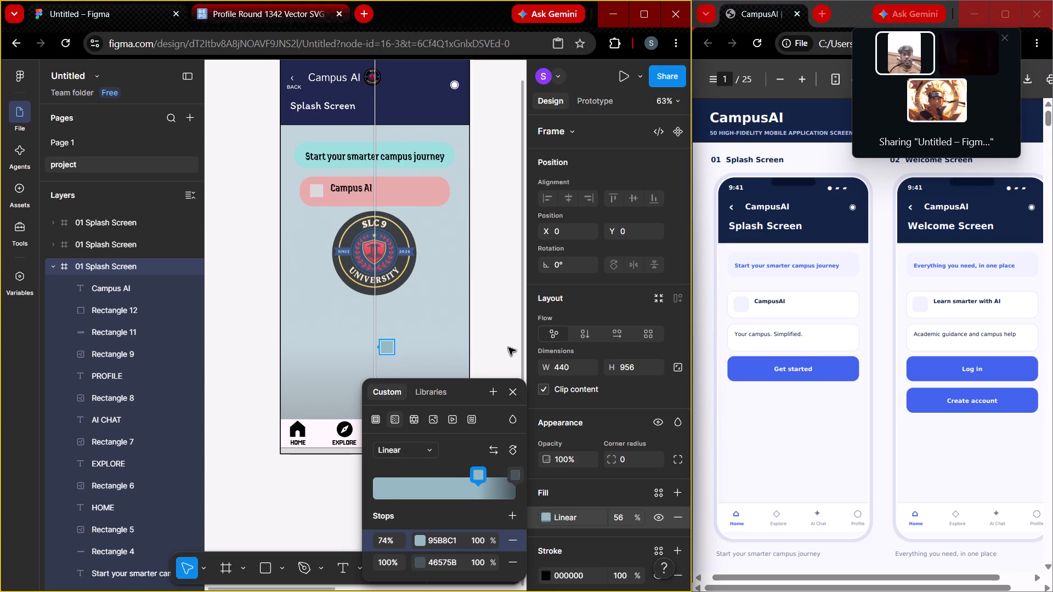
pyautogui.click(508, 348)
pyautogui.click(501, 360)
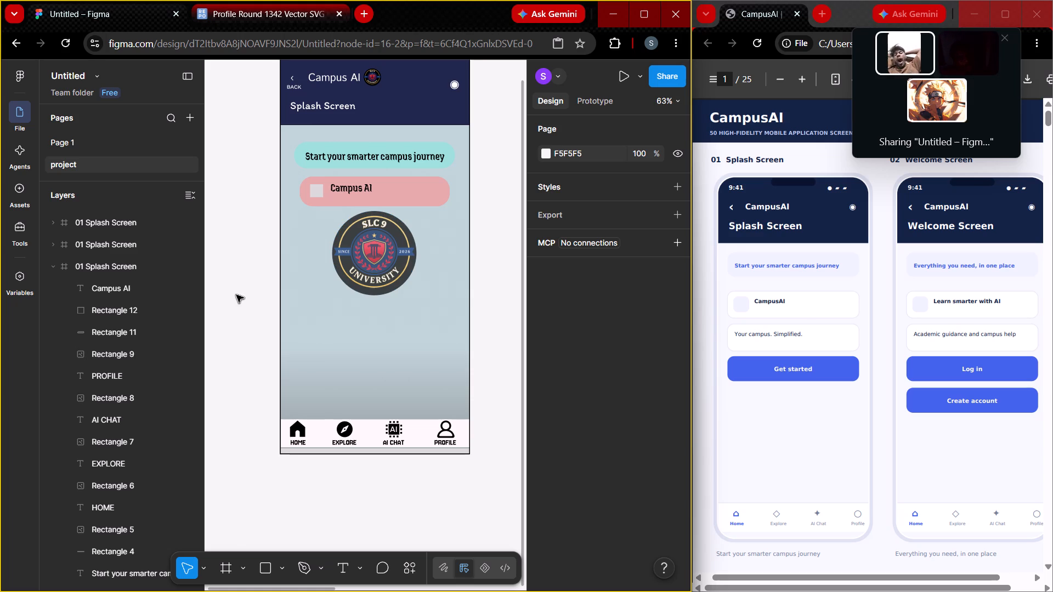
# Draw a rectangle about 347 × 65 below the university logo, at about X 46, Y 623.
pyautogui.press('r')
pyautogui.moveTo(299, 310); pyautogui.dragTo(382, 322)
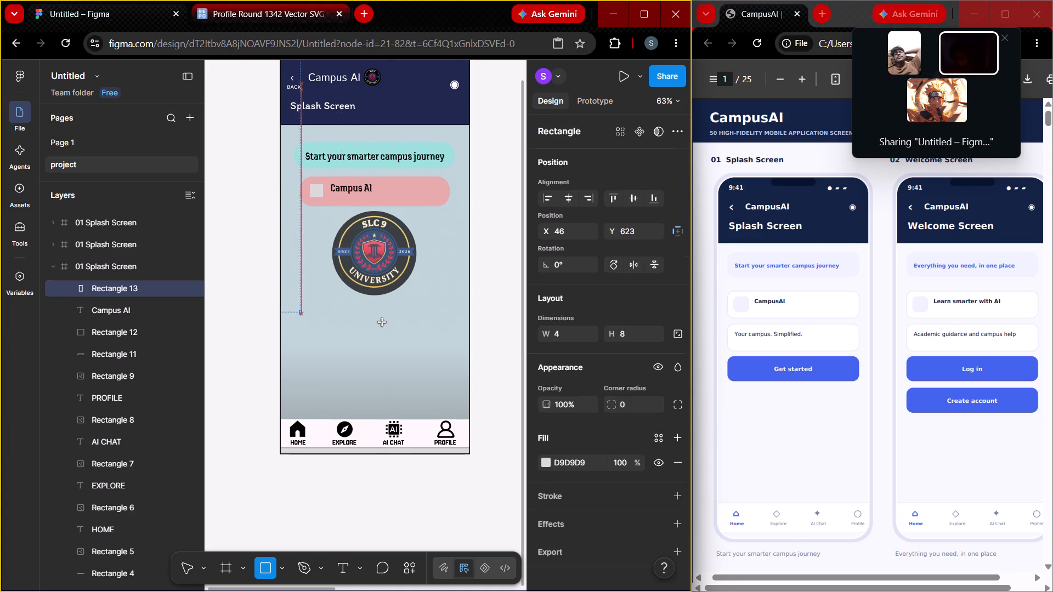
pyautogui.moveTo(382, 322); pyautogui.dragTo(448, 338)
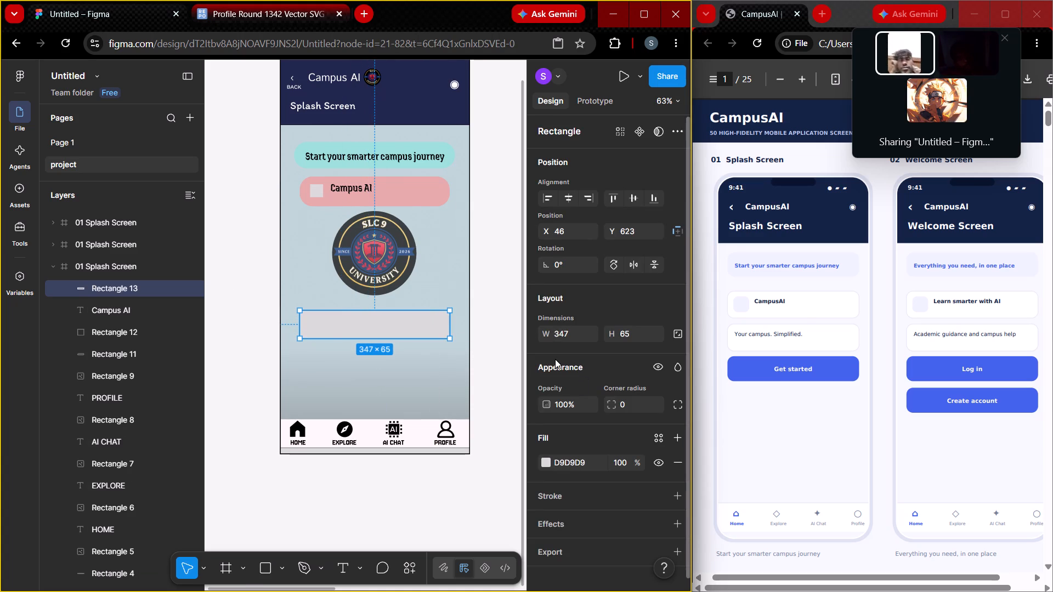
pyautogui.press('Escape')
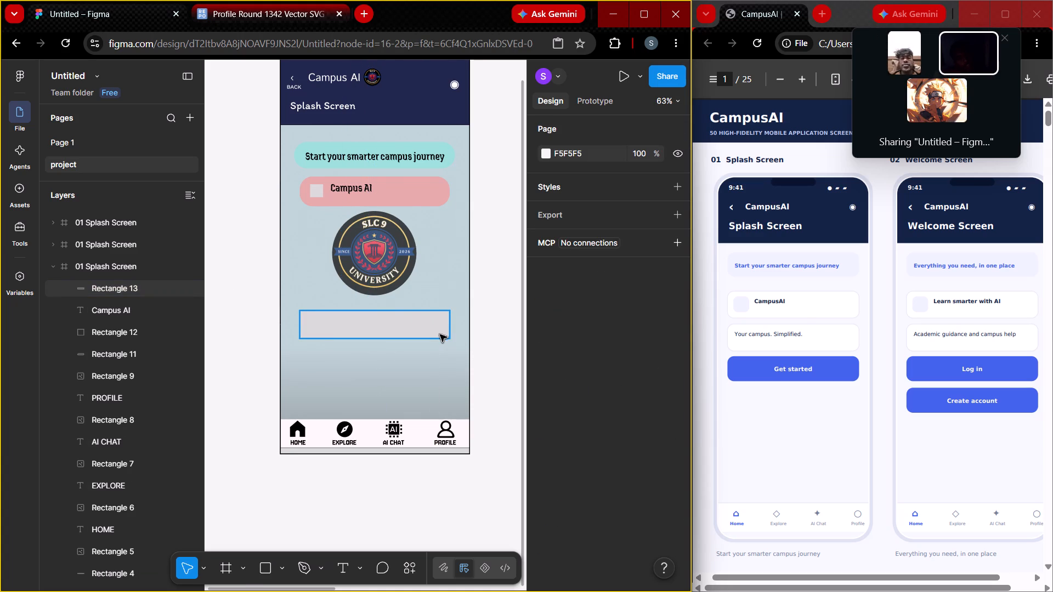
# Add the text "Your campus .Simplified." over the new rectangle below the university logo.
pyautogui.press('t')
pyautogui.click(413, 328)
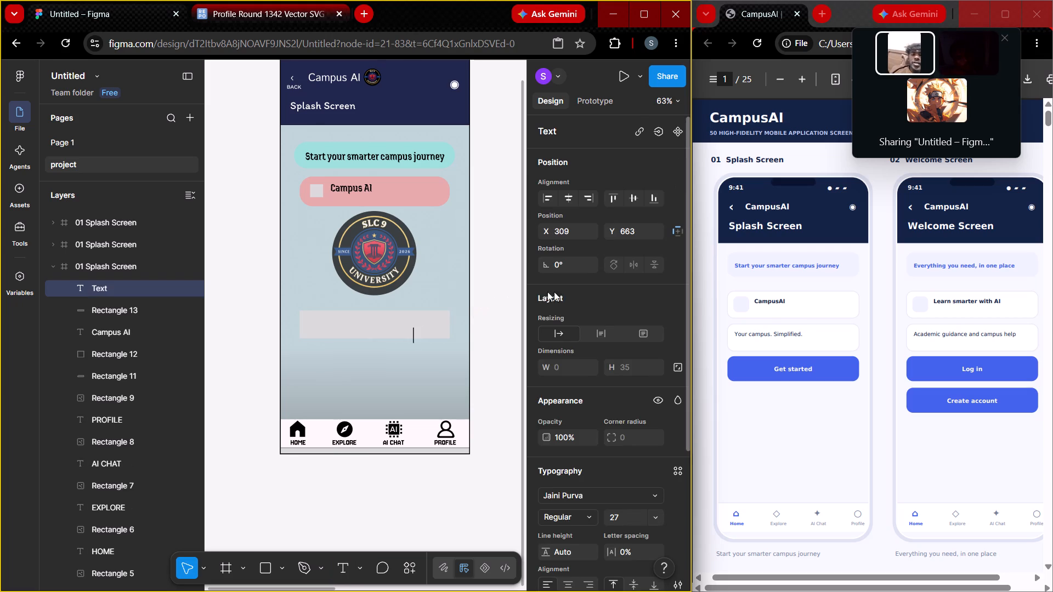
pyautogui.write('Your')
pyautogui.press('space')
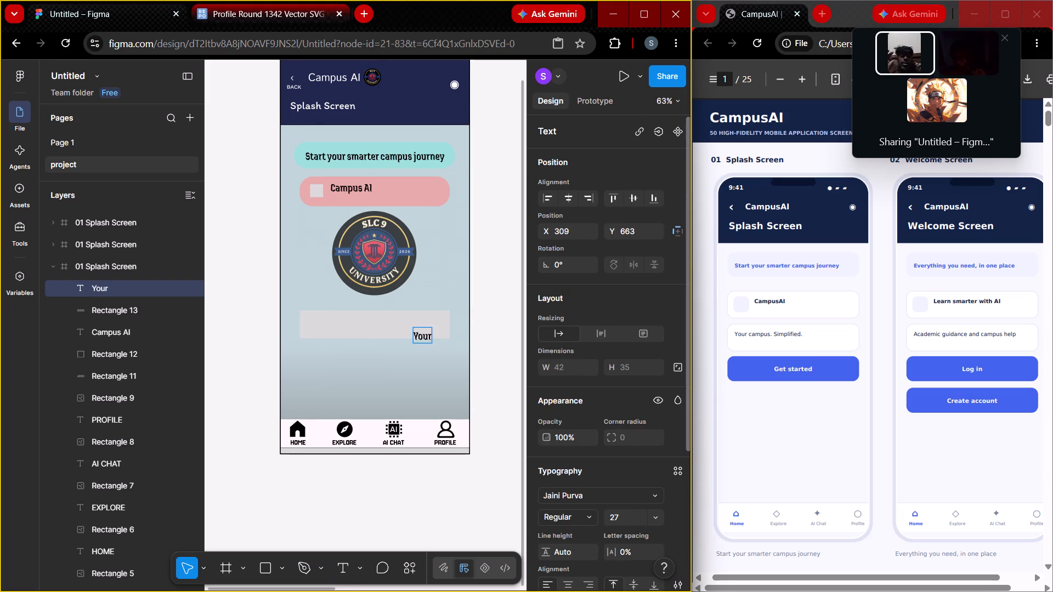
pyautogui.write('camp')
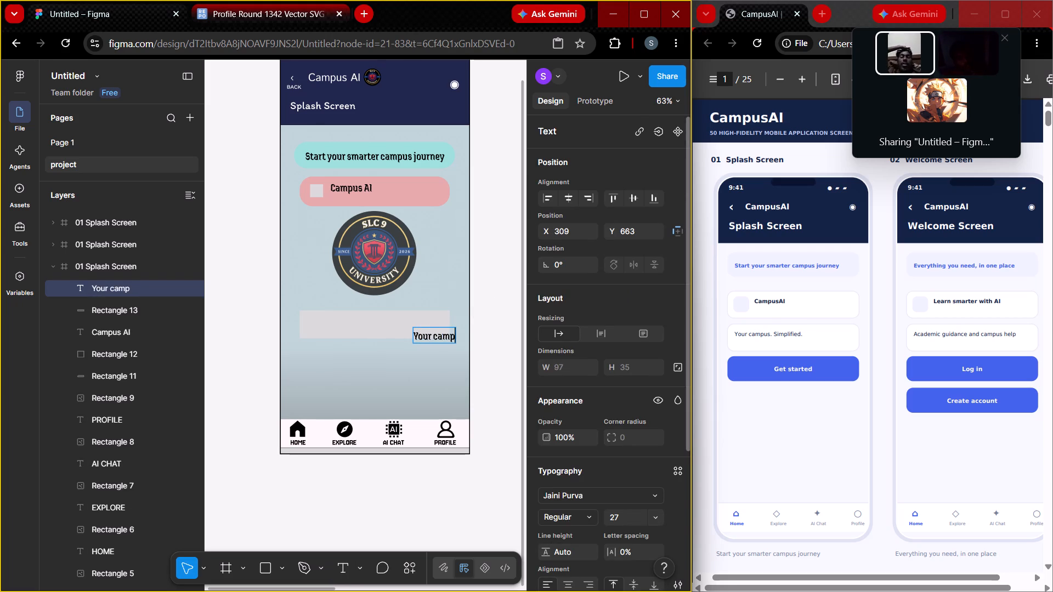
pyautogui.write('us')
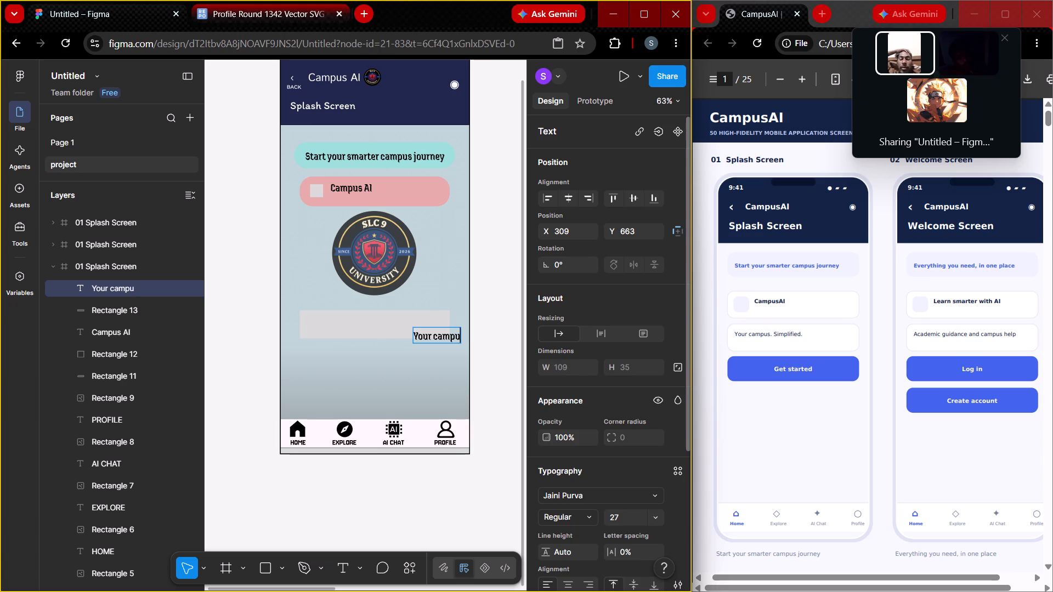
pyautogui.press('space')
pyautogui.press('.')
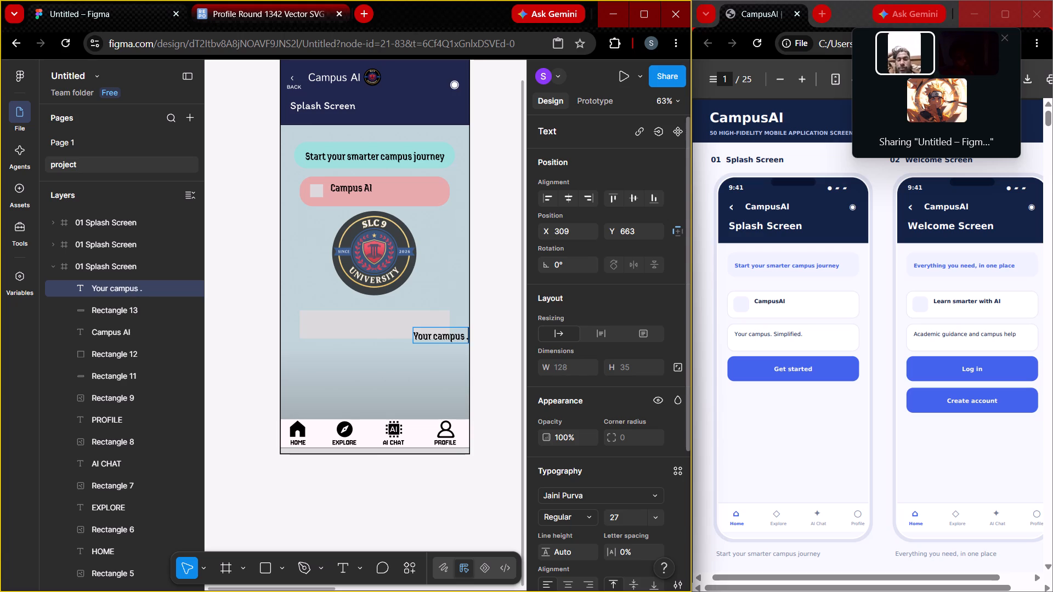
pyautogui.hotkey('shift', 'd')
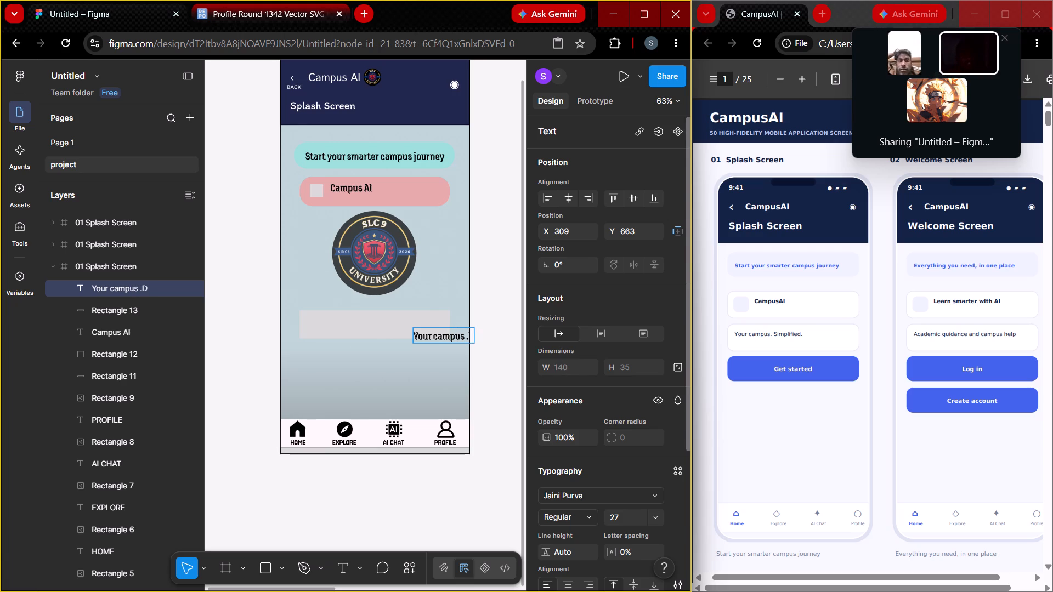
pyautogui.press('BackSpace')
pyautogui.hotkey('shift', 's')
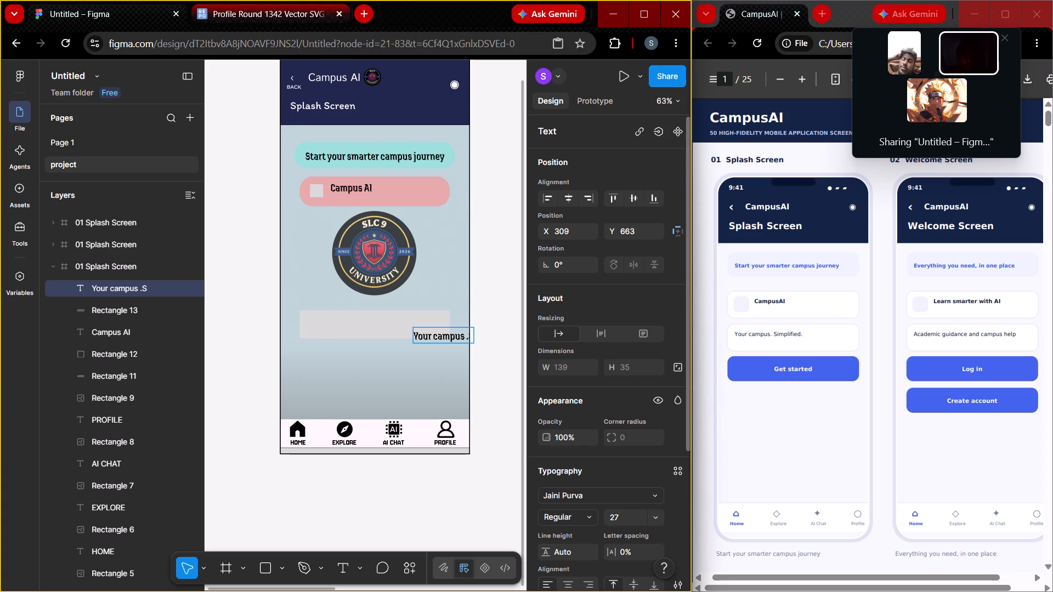
pyautogui.write('imp')
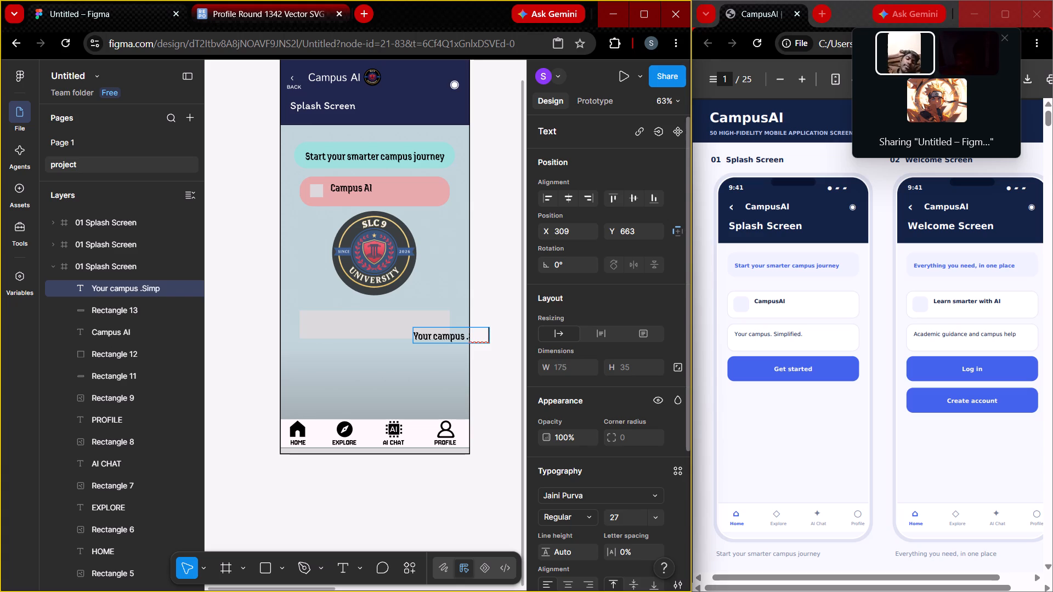
pyautogui.write('lifide')
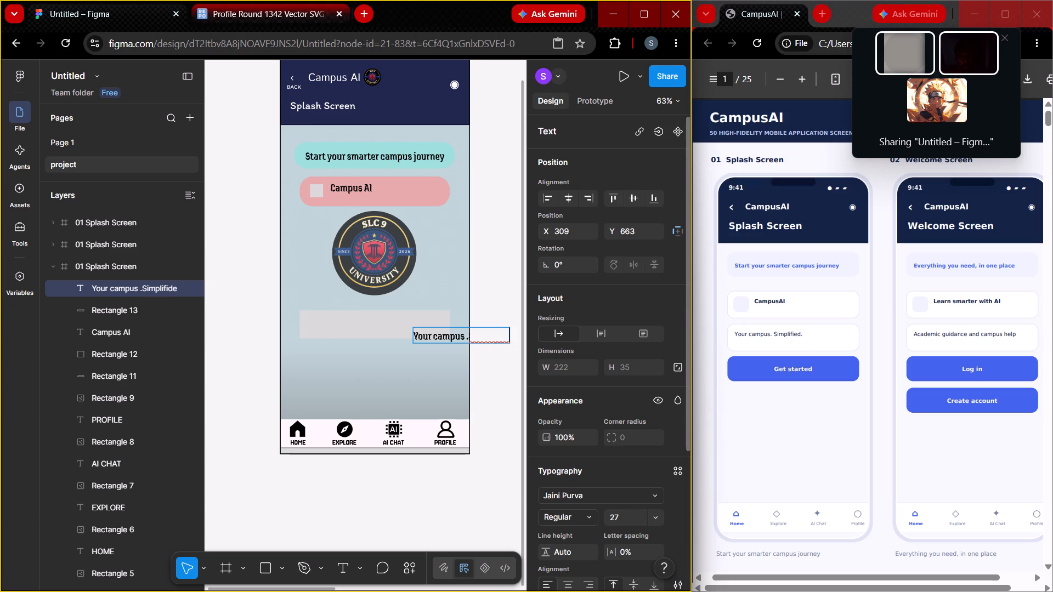
pyautogui.press('BackSpace')
pyautogui.press('BackSpace')
pyautogui.write('ed')
pyautogui.press('.')
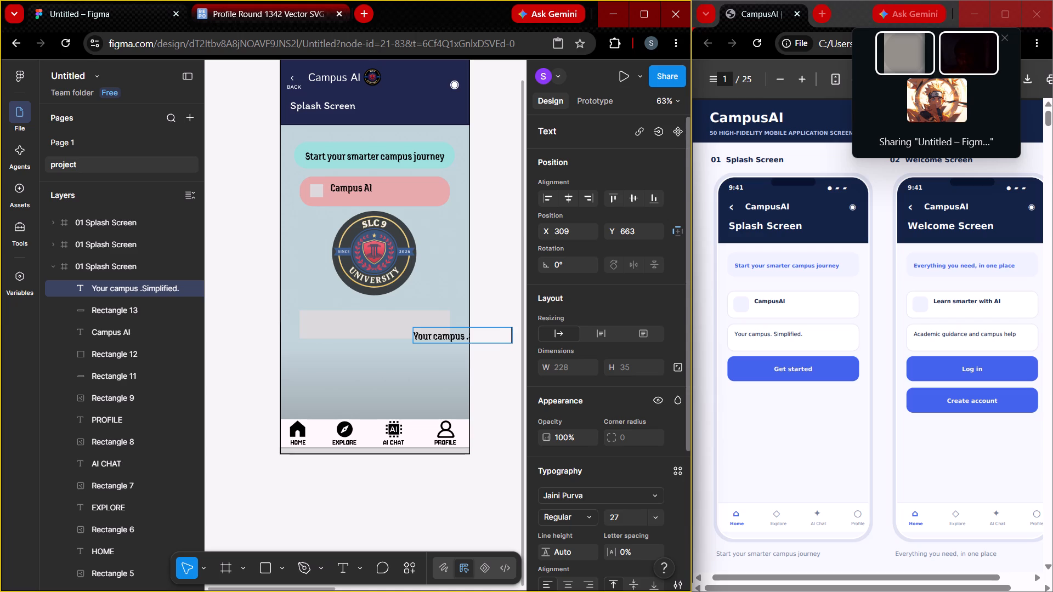
pyautogui.press('Escape')
pyautogui.press('Escape')
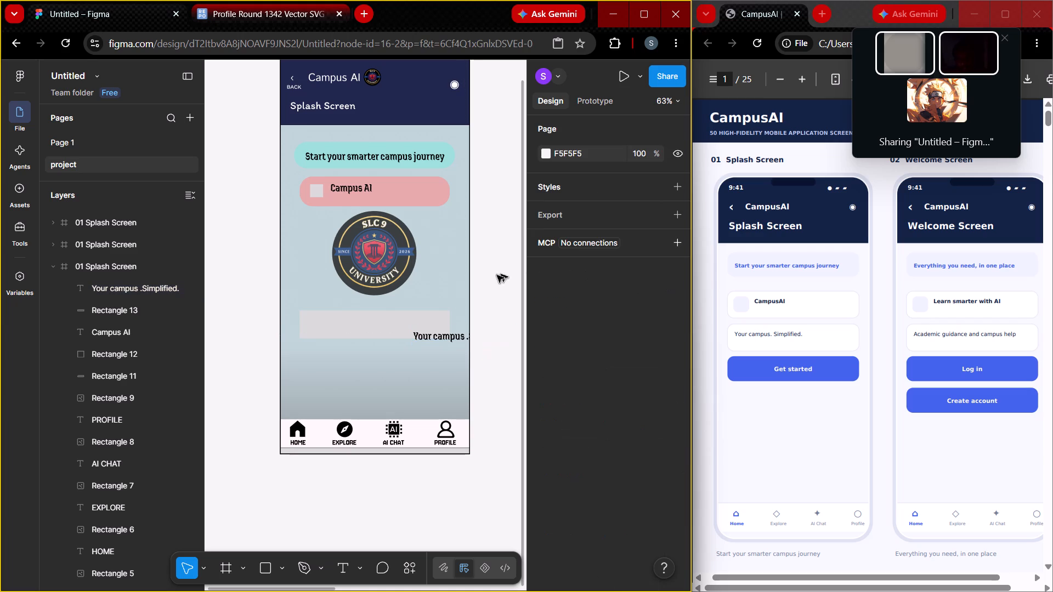
# Move the "Your campus .Simplified." text to the centre of its rectangle, at about X 100, Y 638.
pyautogui.moveTo(448, 335); pyautogui.dragTo(358, 325)
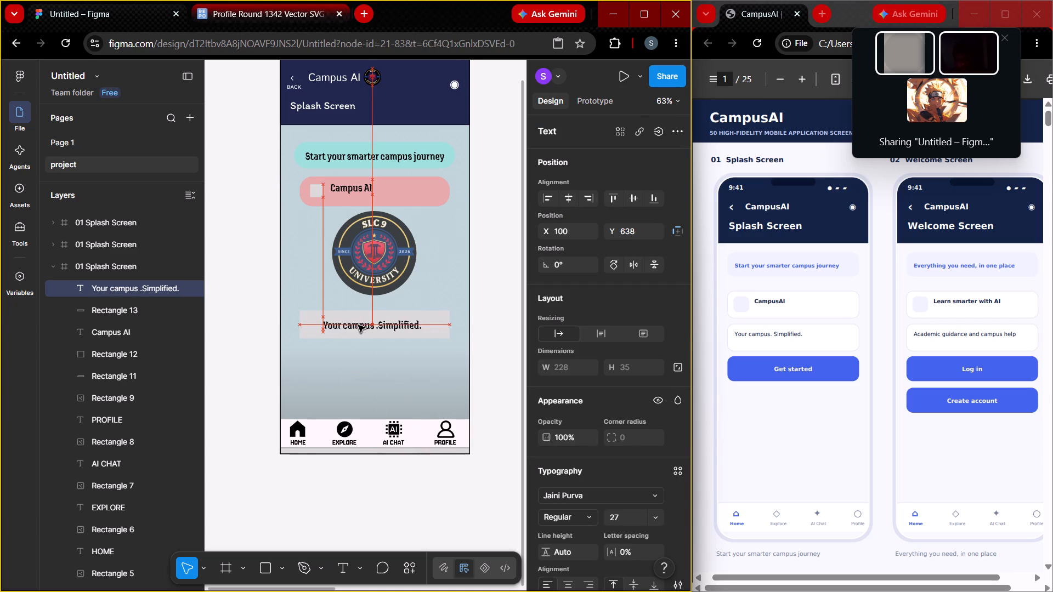
pyautogui.moveTo(358, 325); pyautogui.dragTo(357, 326)
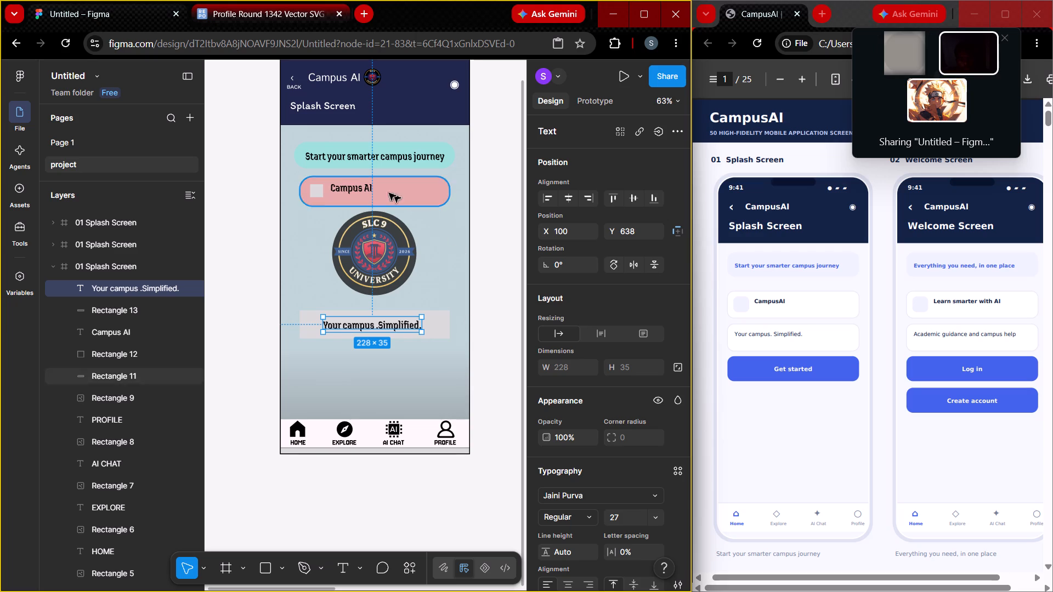
# Change the font of the "Campus AI" text on the pink card to Jockey One.
pyautogui.click(352, 186)
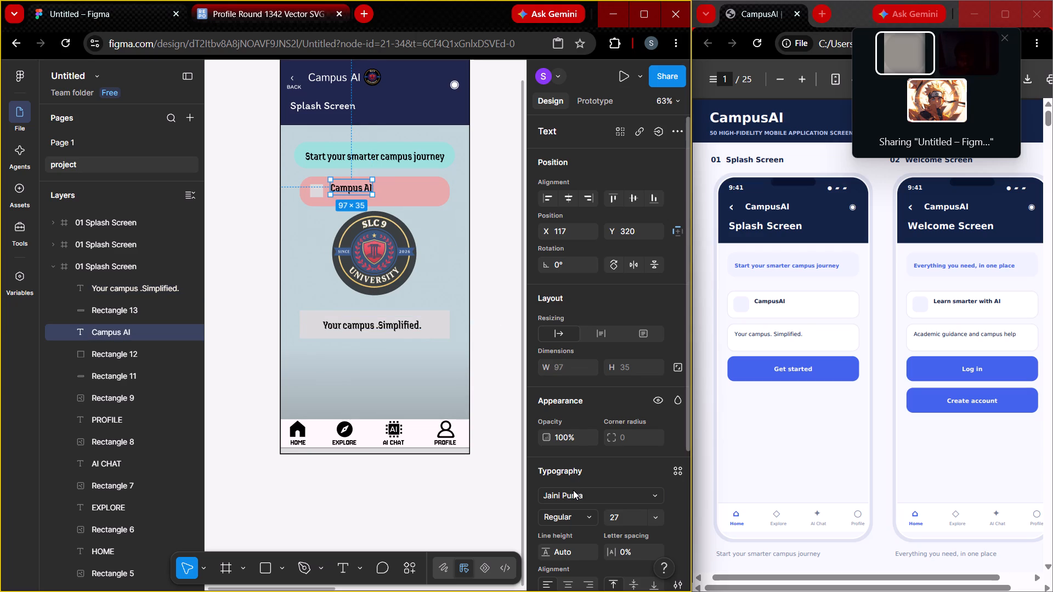
pyautogui.click(573, 490)
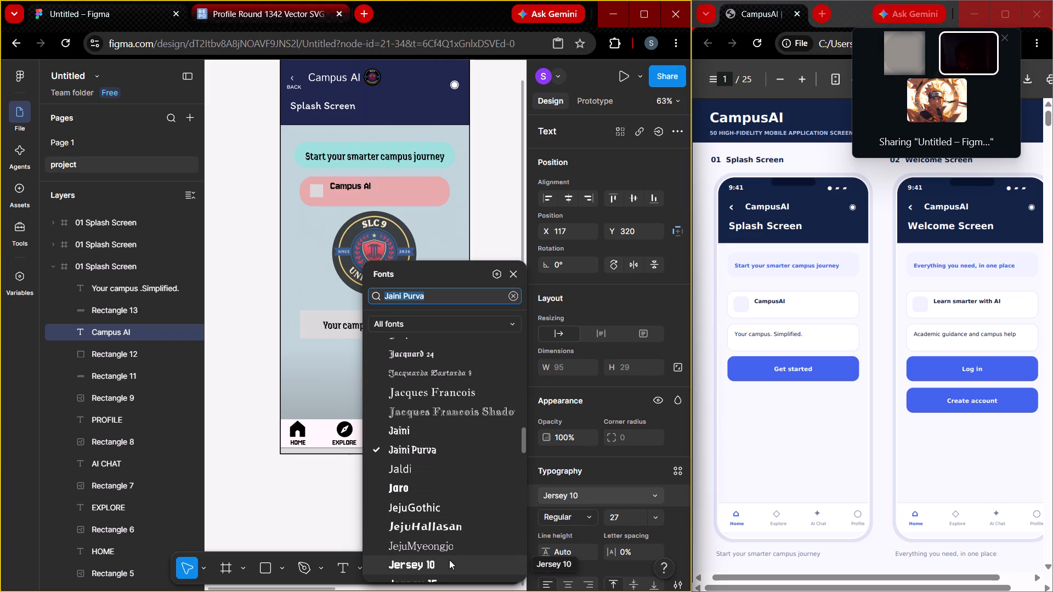
pyautogui.scroll(-3, 449, 560)
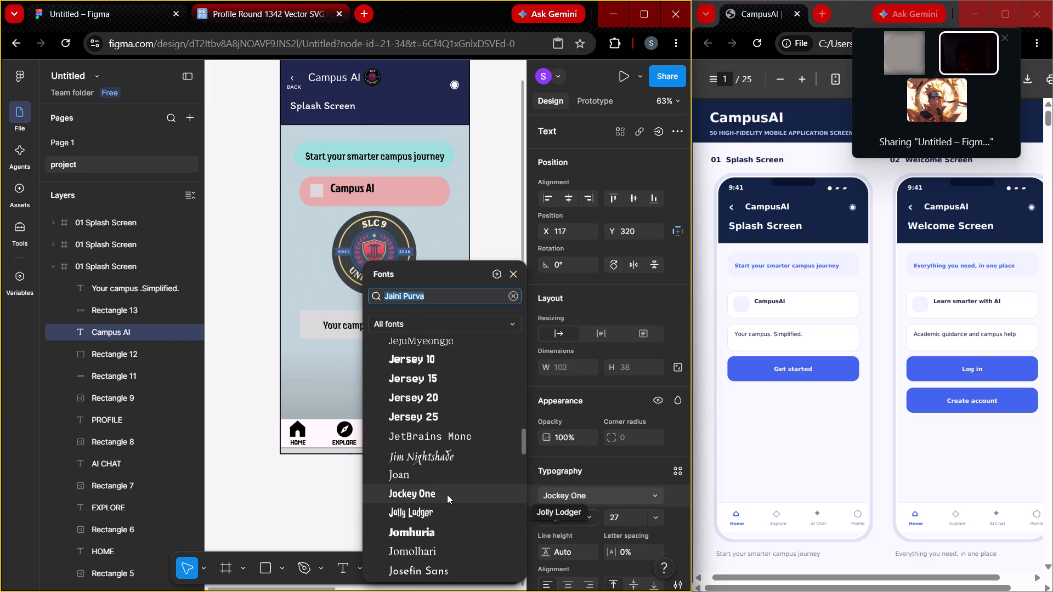
pyautogui.click(447, 494)
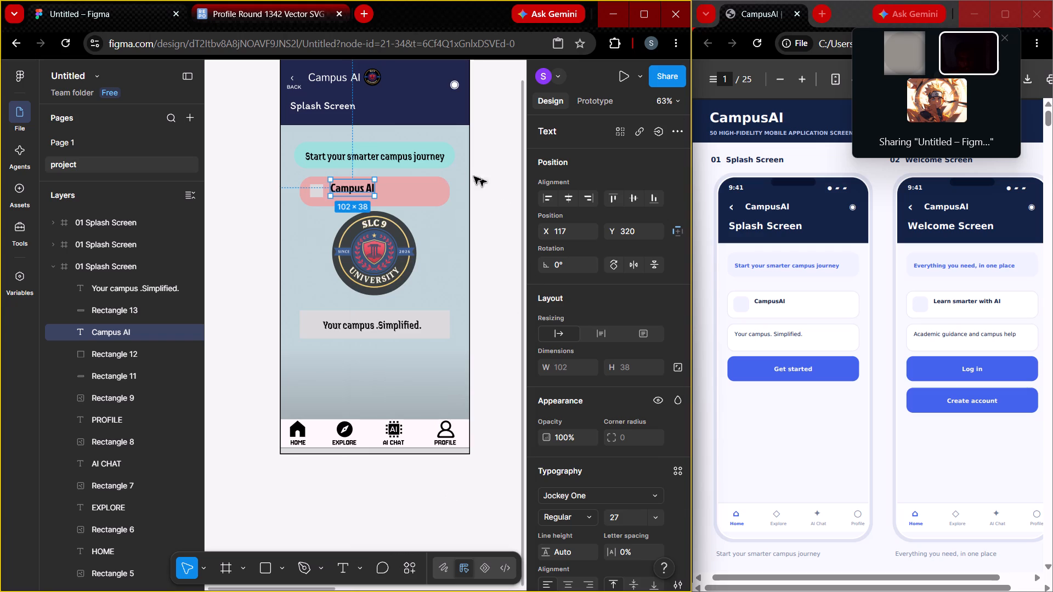
# Change the font of the "Your campus .Simplified." text to Joan.
pyautogui.click(384, 333)
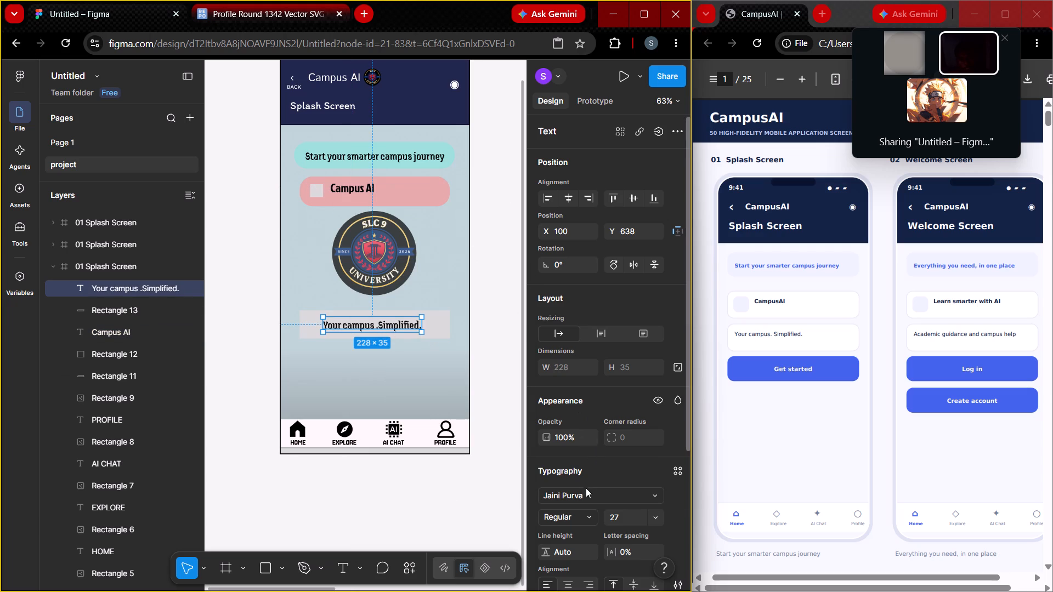
pyautogui.click(584, 493)
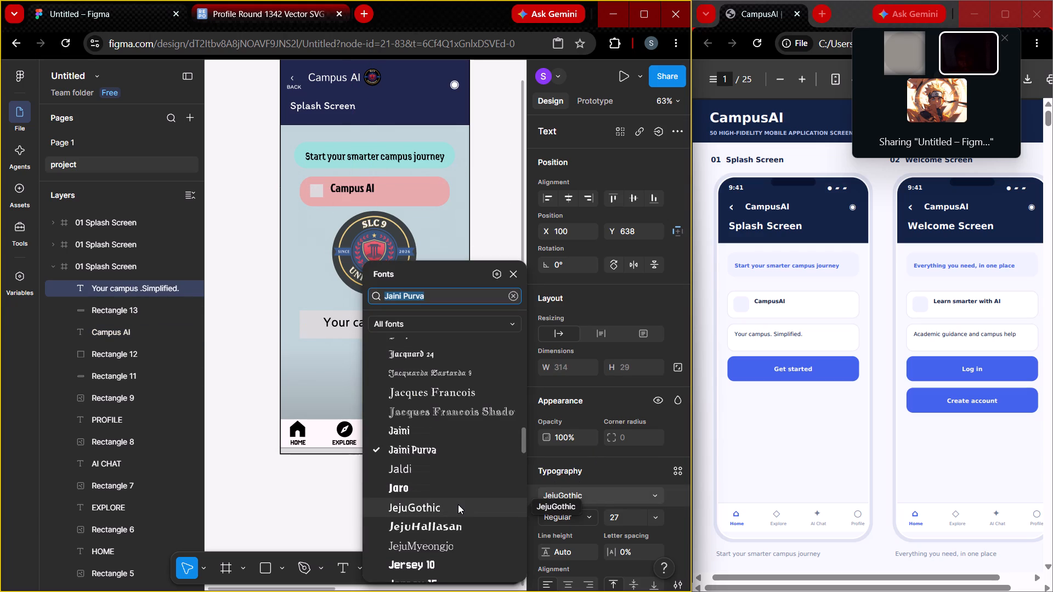
pyautogui.scroll(-2, 461, 507)
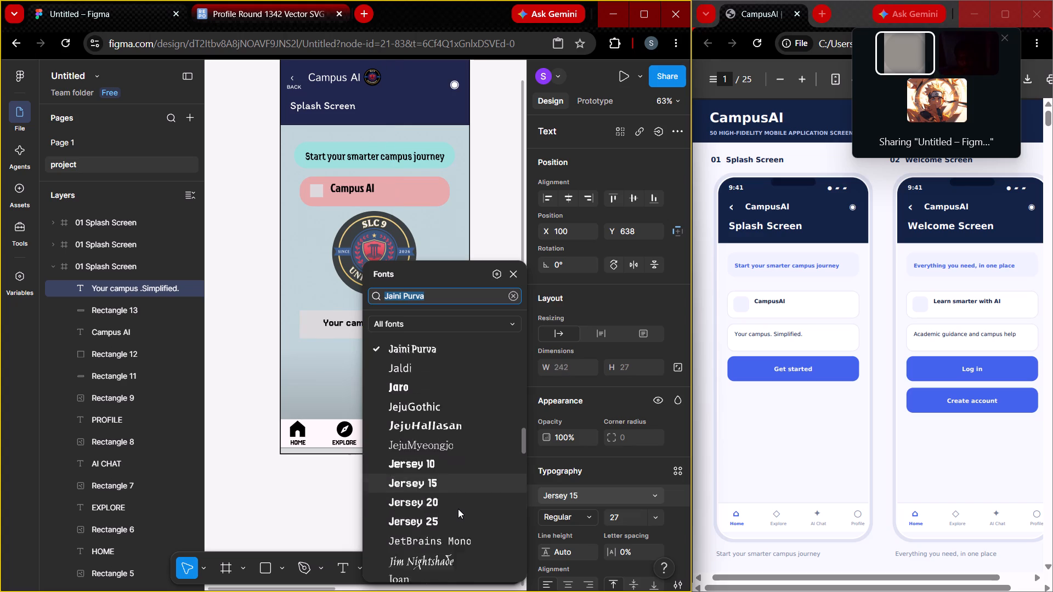
pyautogui.click(429, 547)
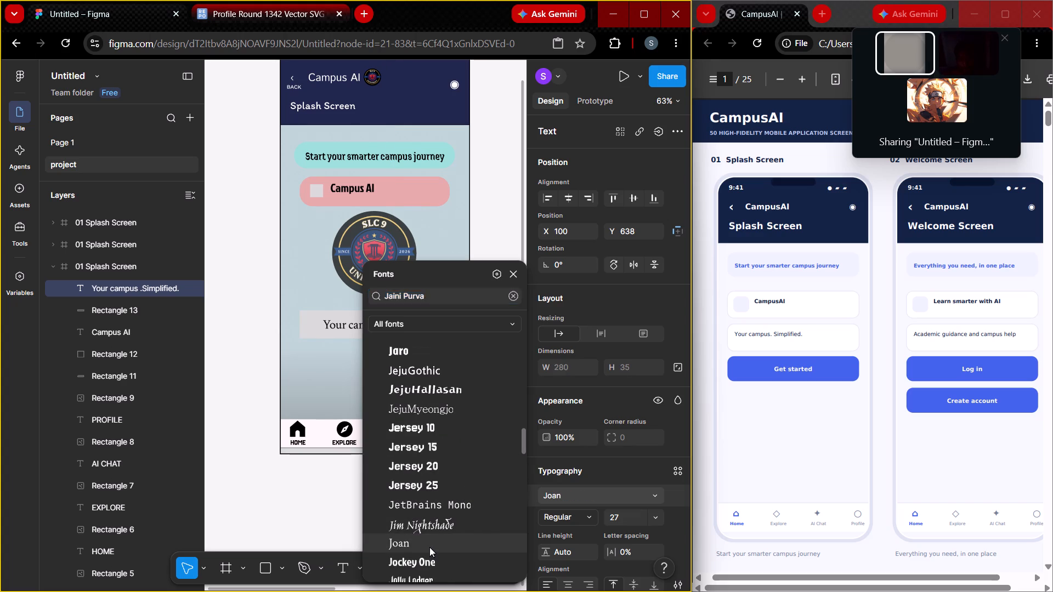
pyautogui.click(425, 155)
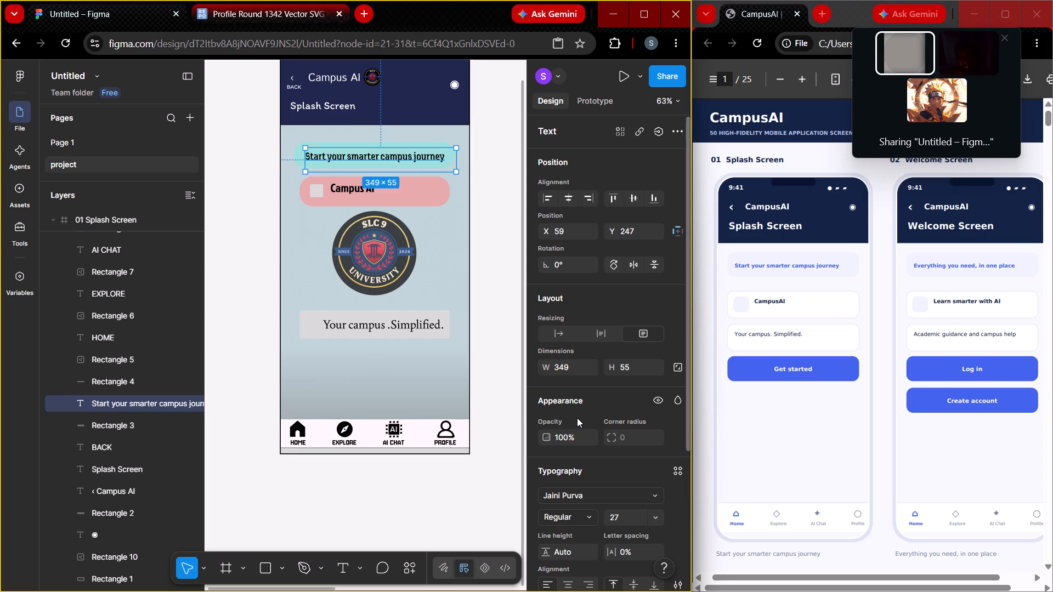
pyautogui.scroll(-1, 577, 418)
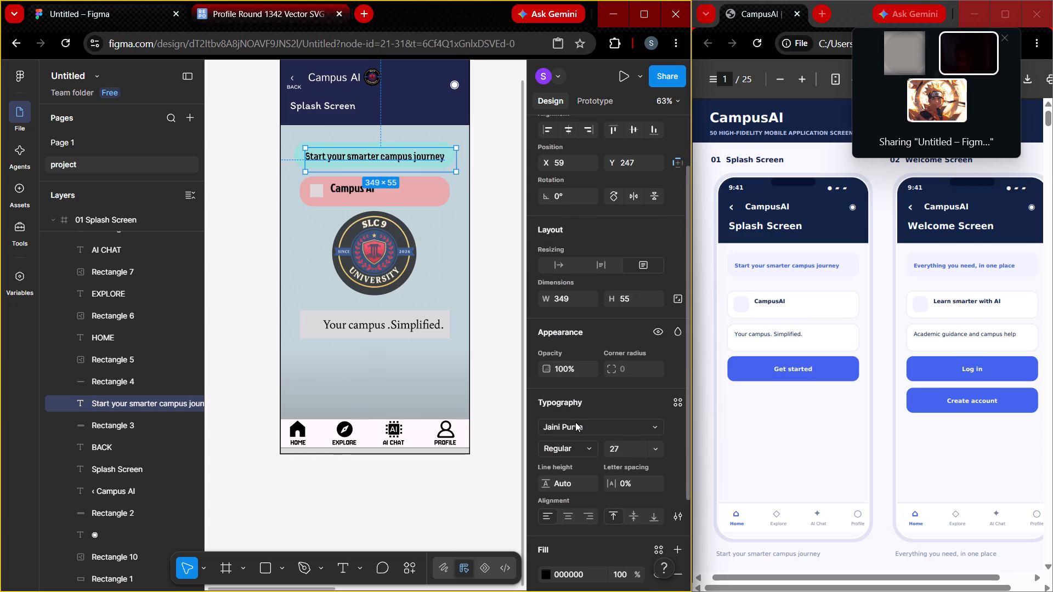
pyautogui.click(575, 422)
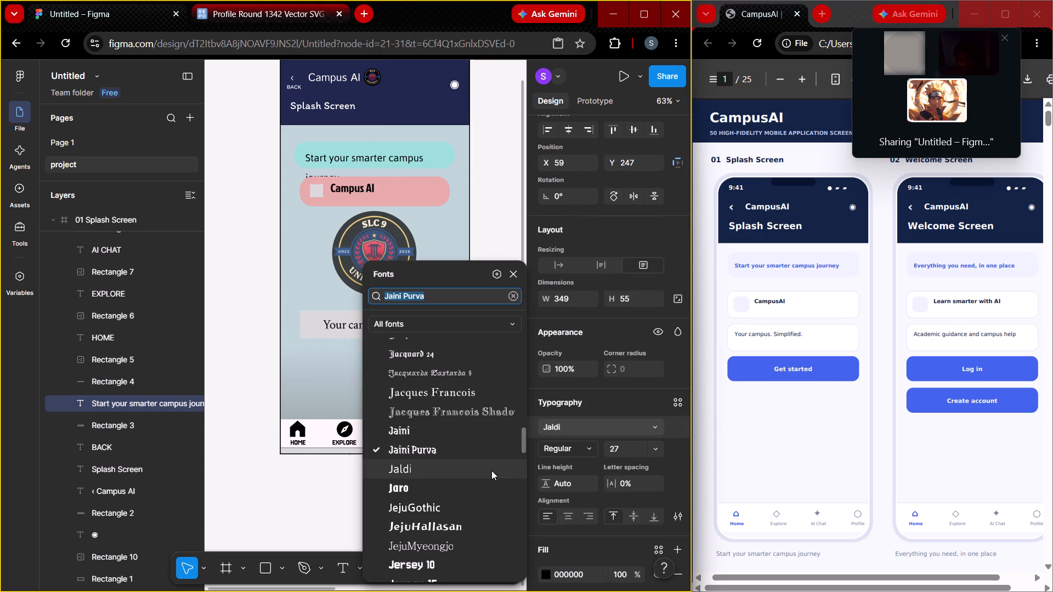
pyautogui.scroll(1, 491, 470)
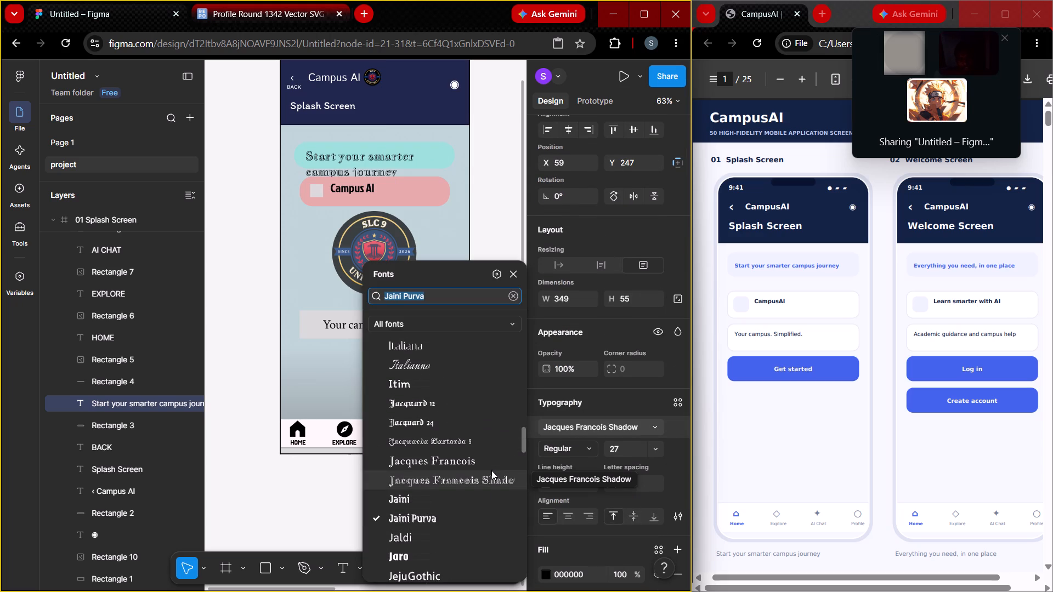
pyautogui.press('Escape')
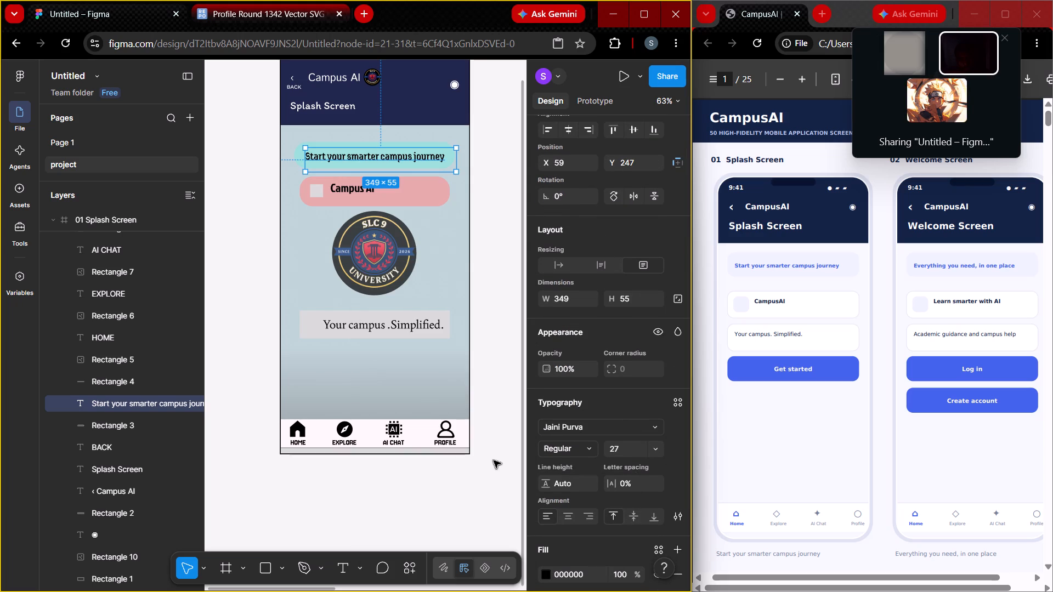
pyautogui.click(443, 441)
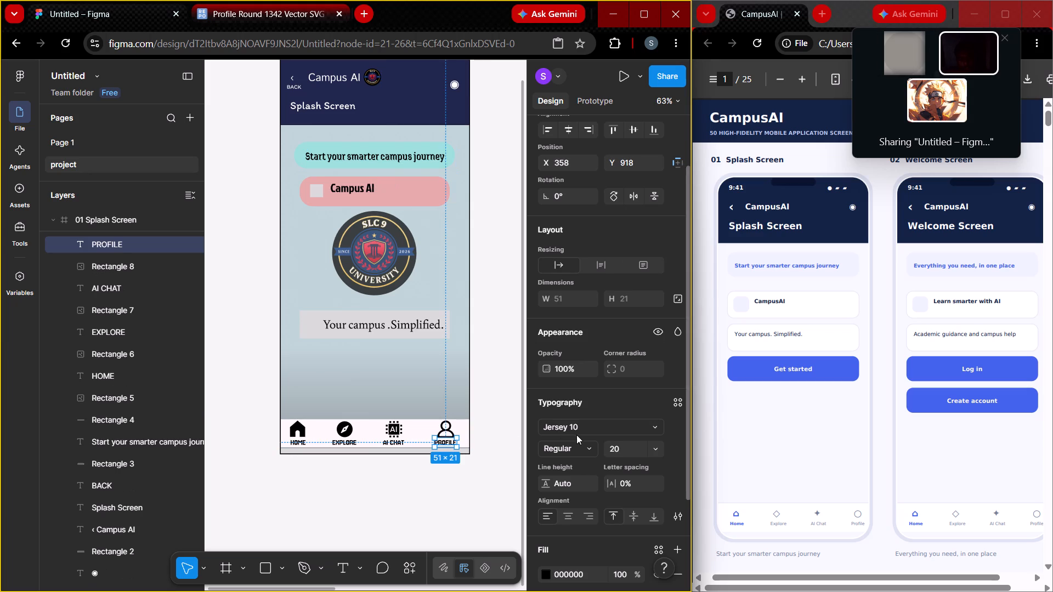
pyautogui.click(578, 429)
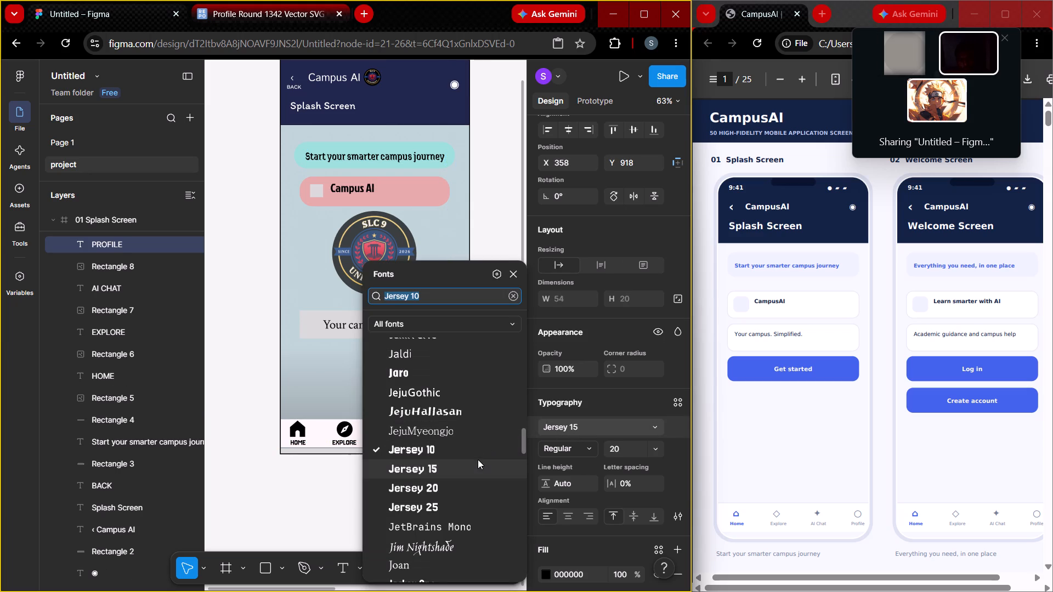
pyautogui.scroll(-11, 336, 402)
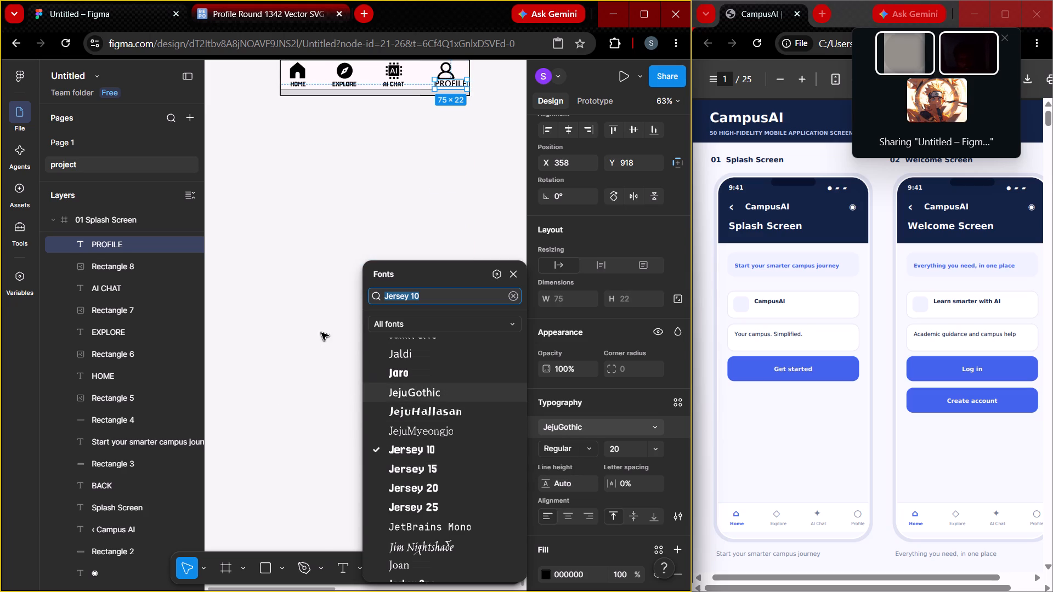
pyautogui.press('Escape')
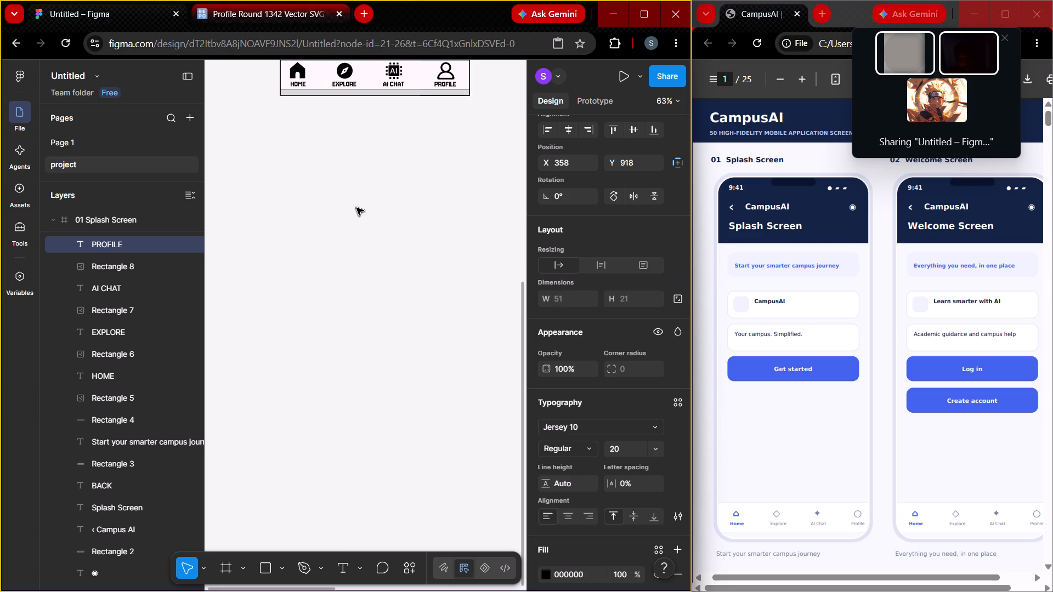
pyautogui.click(574, 423)
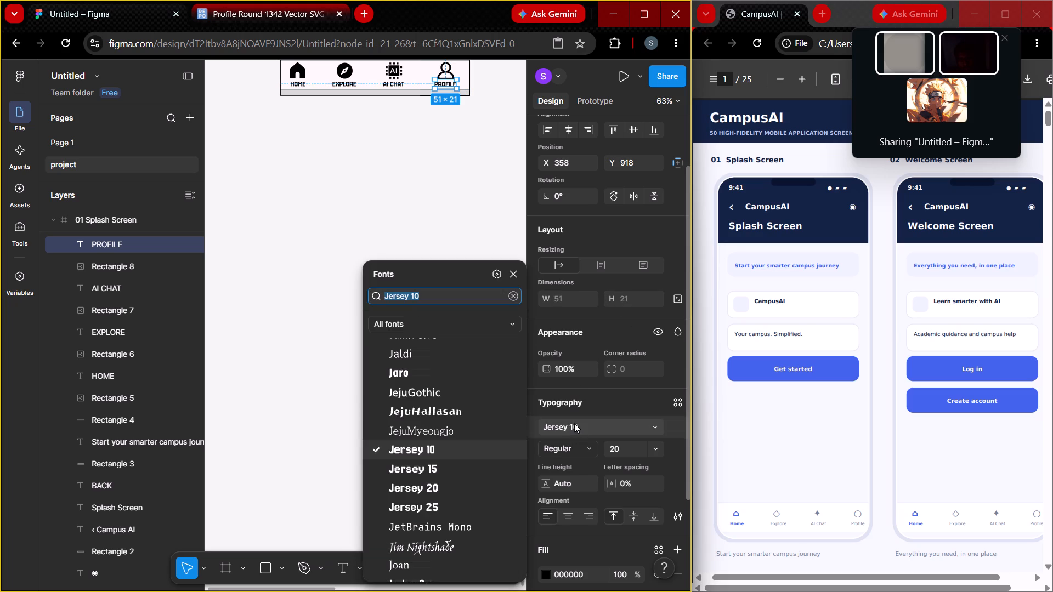
pyautogui.click(454, 463)
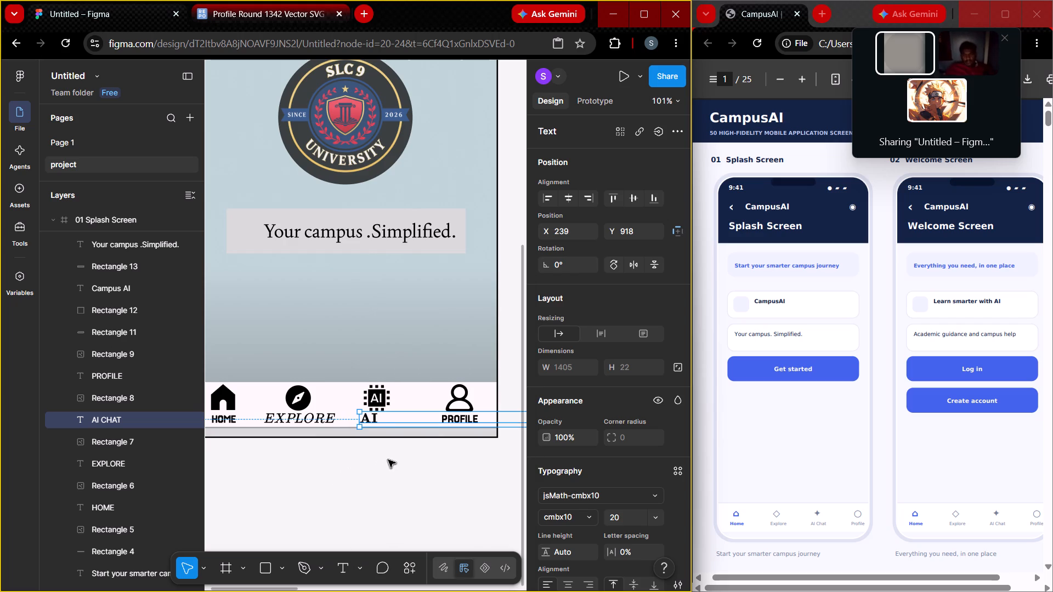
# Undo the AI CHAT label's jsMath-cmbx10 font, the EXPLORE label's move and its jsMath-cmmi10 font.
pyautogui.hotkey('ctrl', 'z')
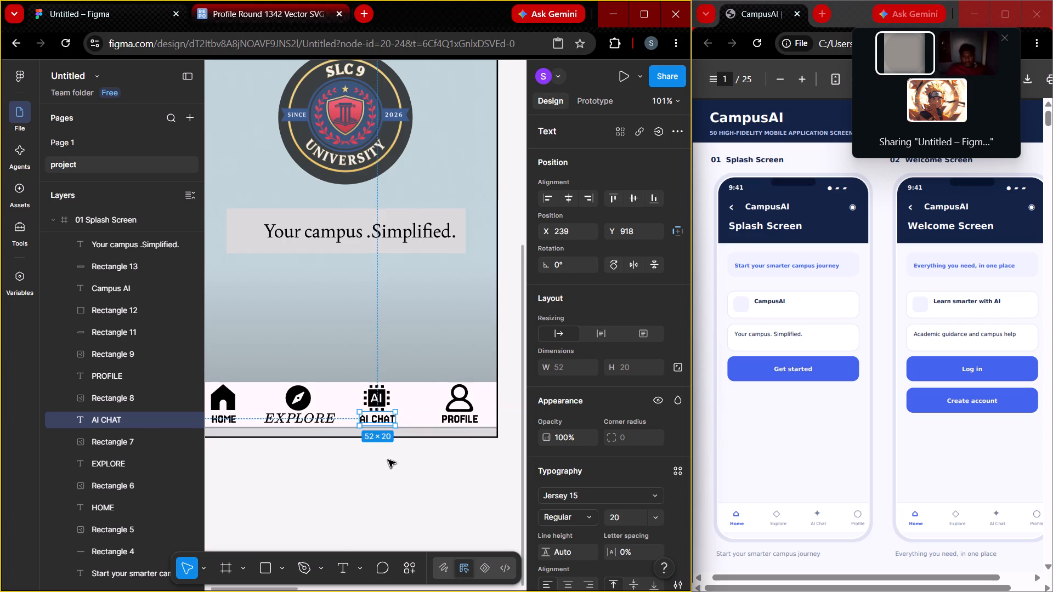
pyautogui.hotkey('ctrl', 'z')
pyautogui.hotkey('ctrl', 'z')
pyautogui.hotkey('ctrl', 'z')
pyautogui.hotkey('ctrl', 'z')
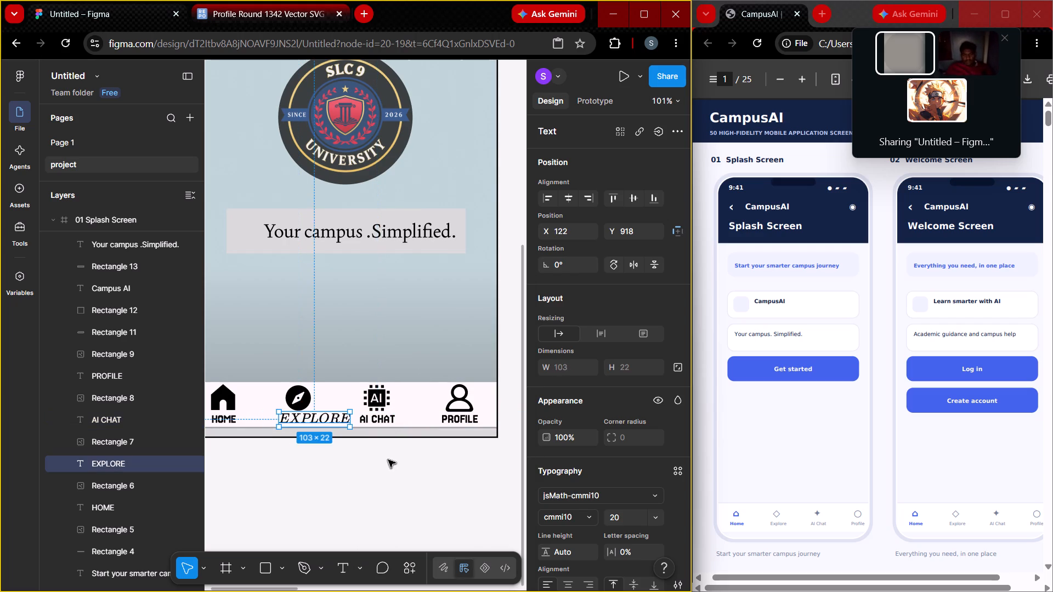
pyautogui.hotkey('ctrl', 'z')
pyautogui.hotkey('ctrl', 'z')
# Change the font of the EXPLORE label in the navigation bar to Jersey 15.
pyautogui.click(388, 460)
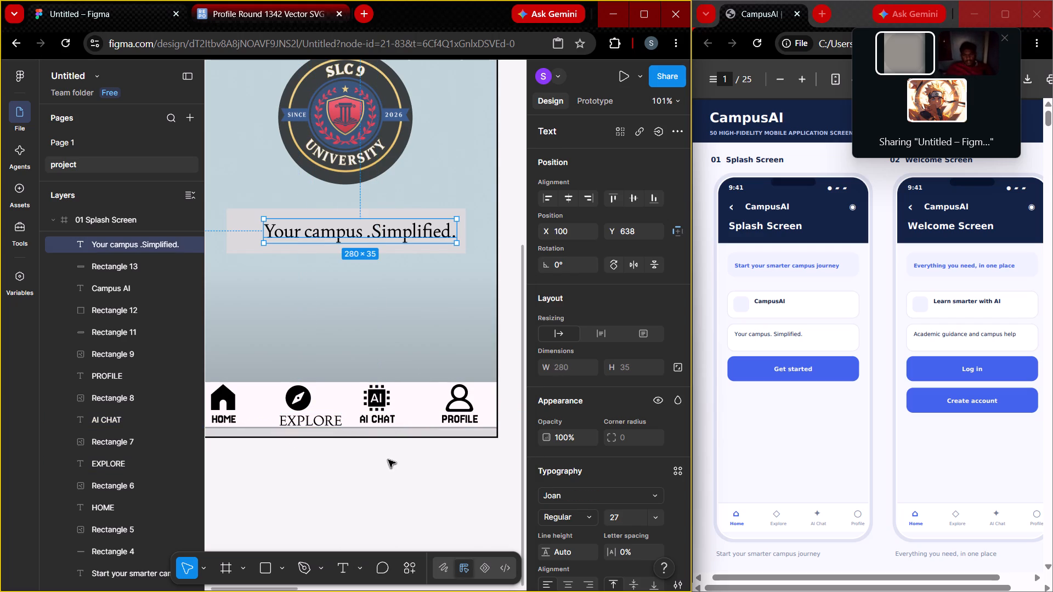
pyautogui.click(334, 422)
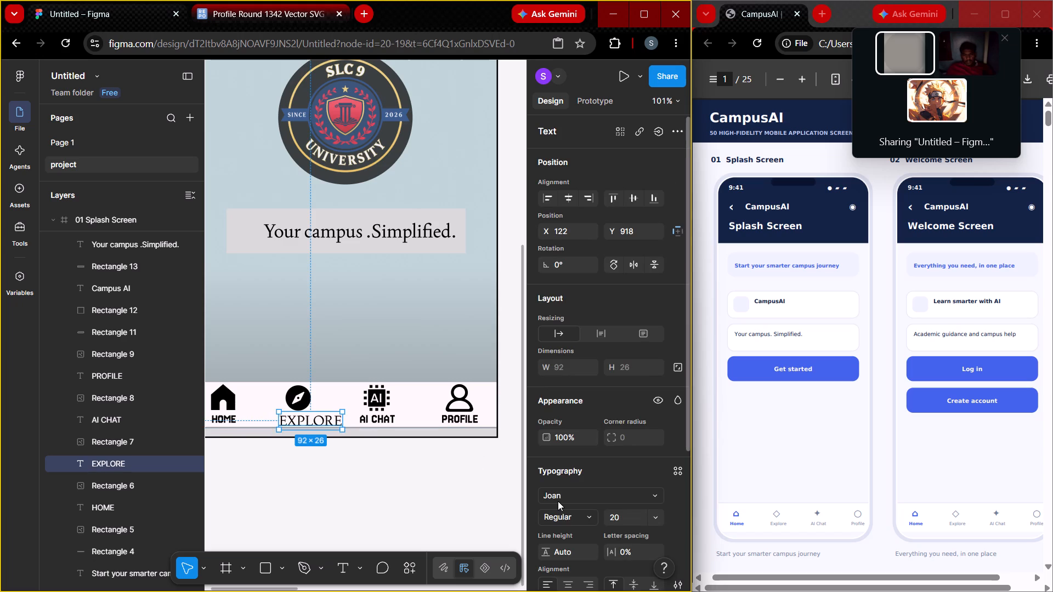
pyautogui.click(558, 501)
pyautogui.click(466, 357)
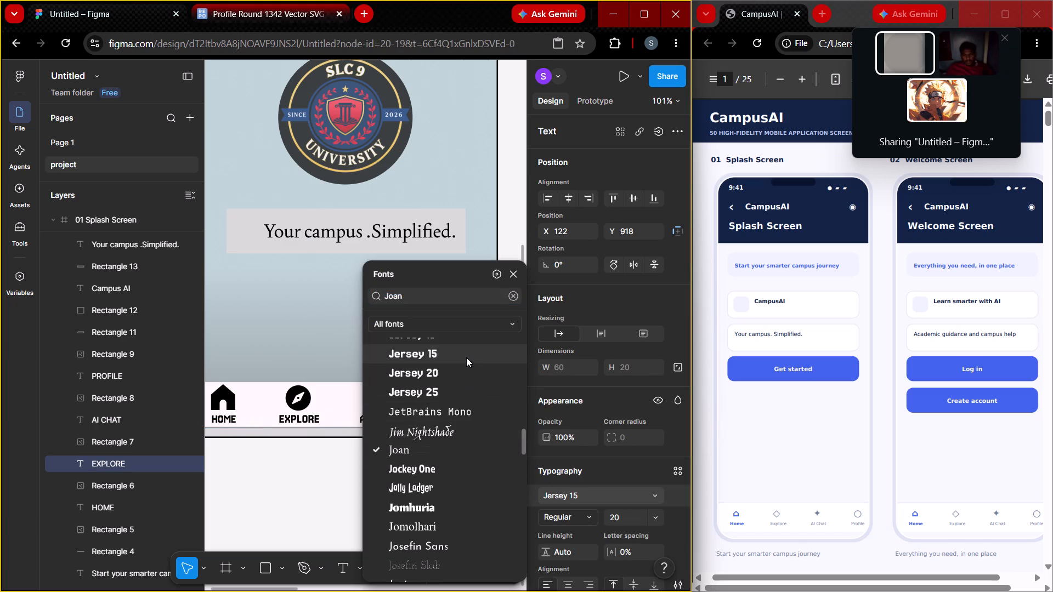
# Change the font of the HOME label in the navigation bar to Jersey 15.
pyautogui.click(224, 418)
pyautogui.click(563, 489)
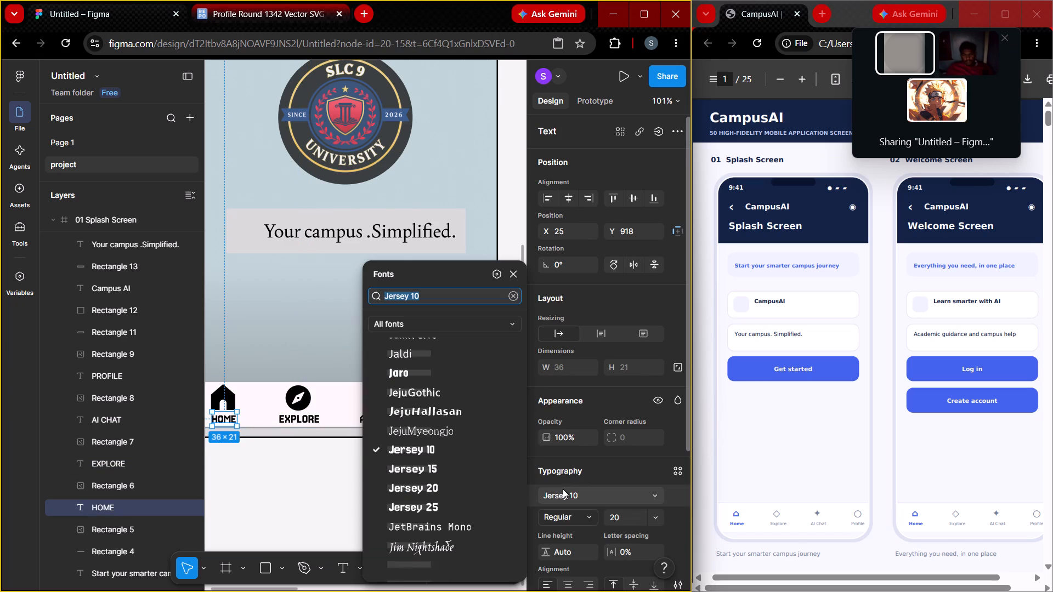
pyautogui.click(446, 463)
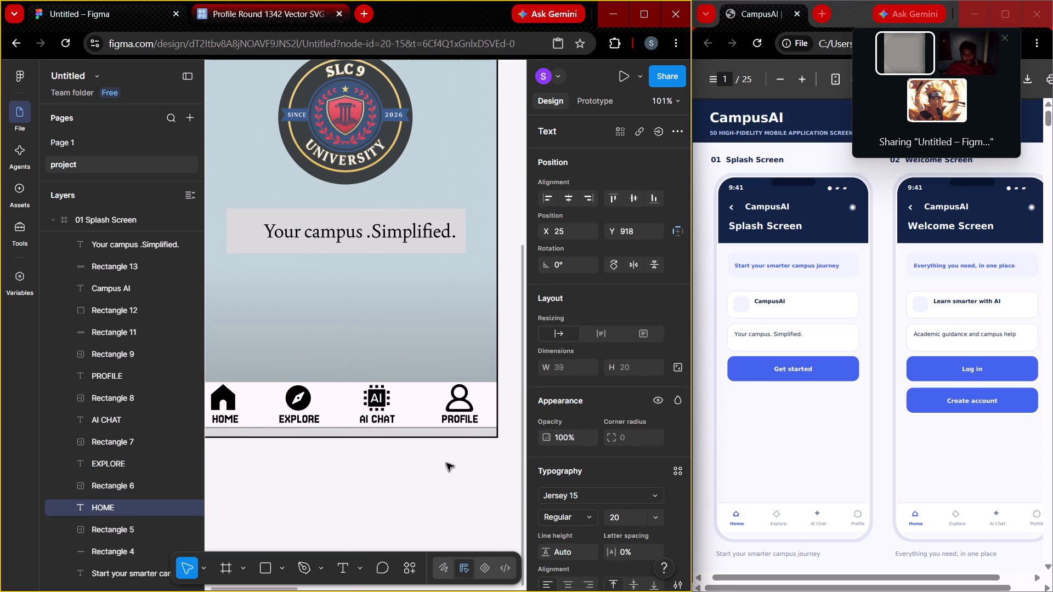
pyautogui.click(463, 420)
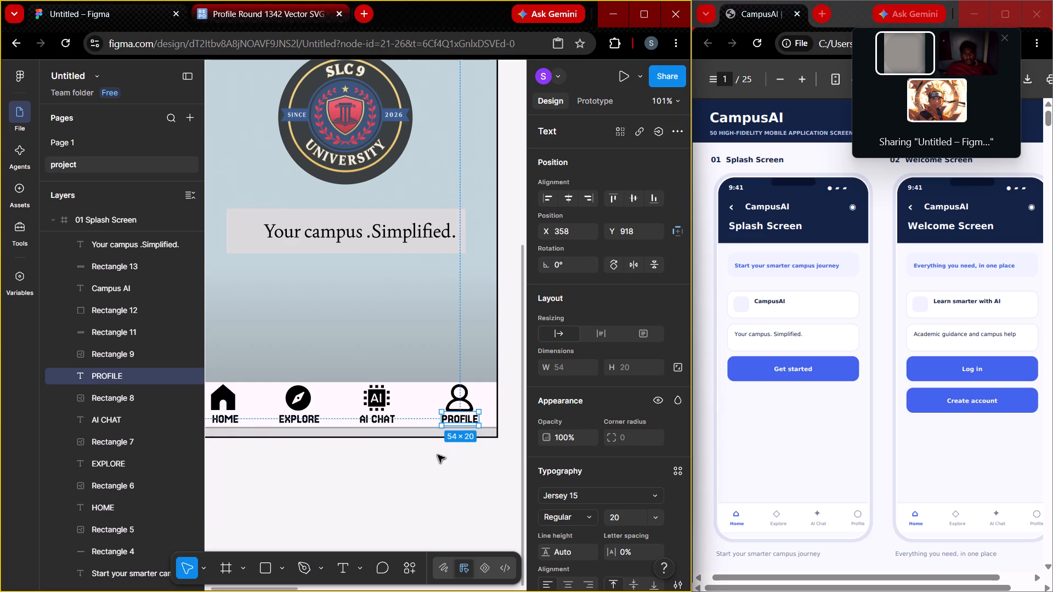
pyautogui.click(432, 488)
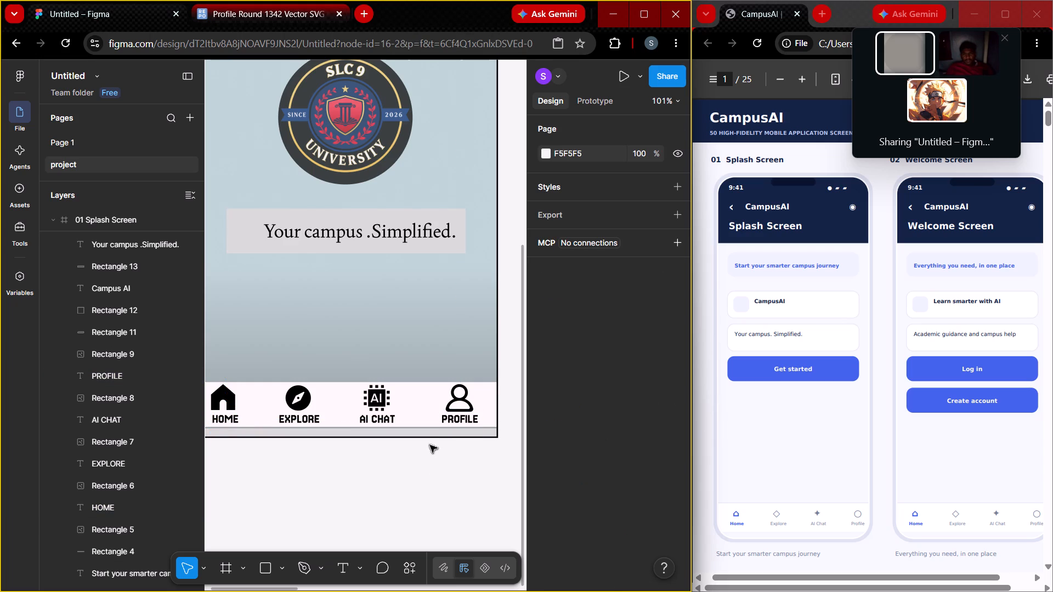
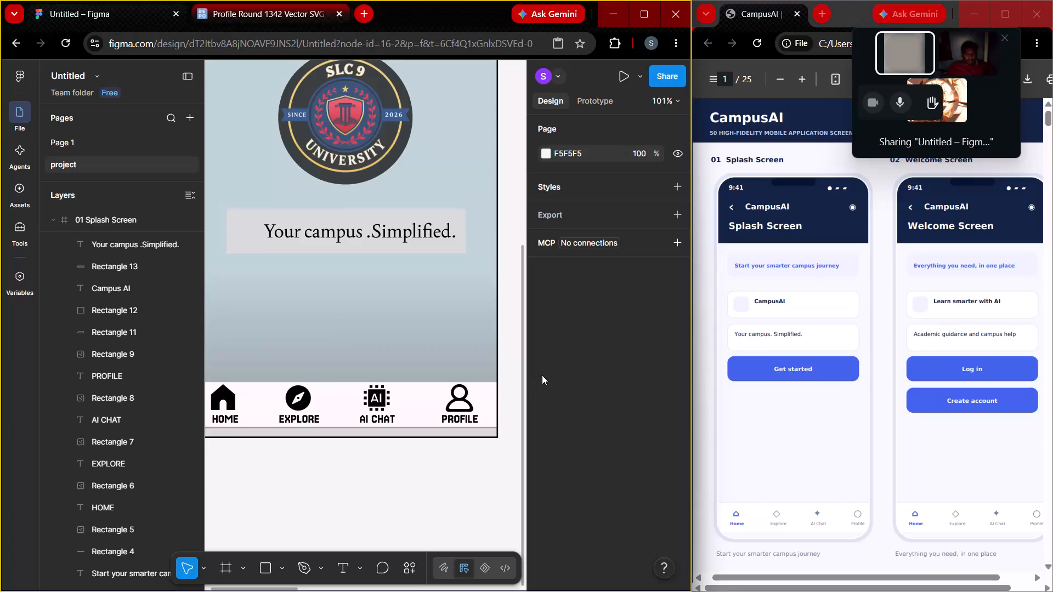
# Fill the rectangle behind the "Your campus .Simplified." text with pink E49F9F at 63% opacity.
pyautogui.scroll(4, 441, 317)
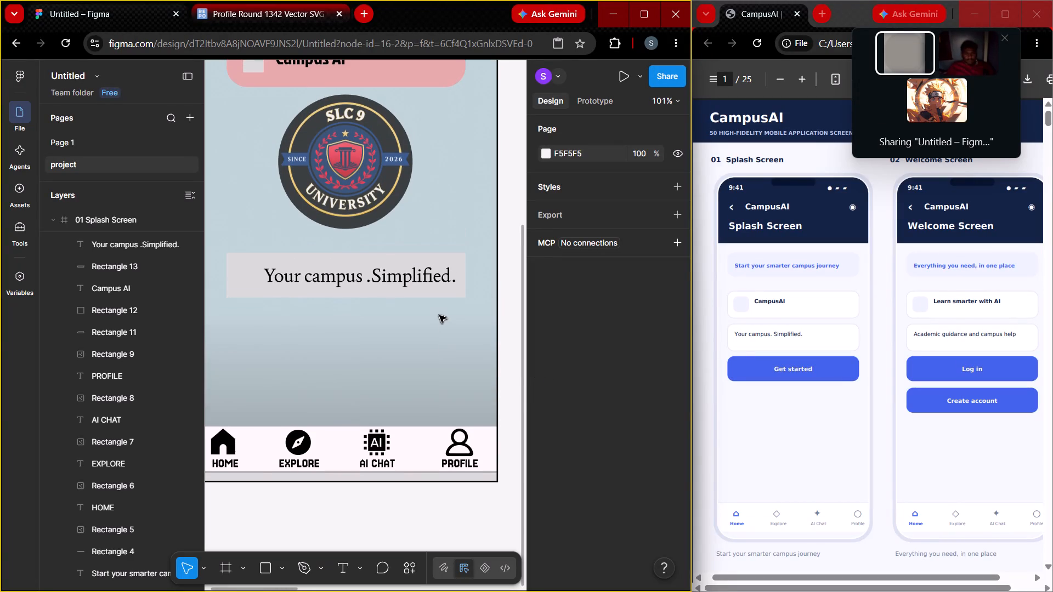
pyautogui.scroll(1, 439, 315)
pyautogui.click(441, 294)
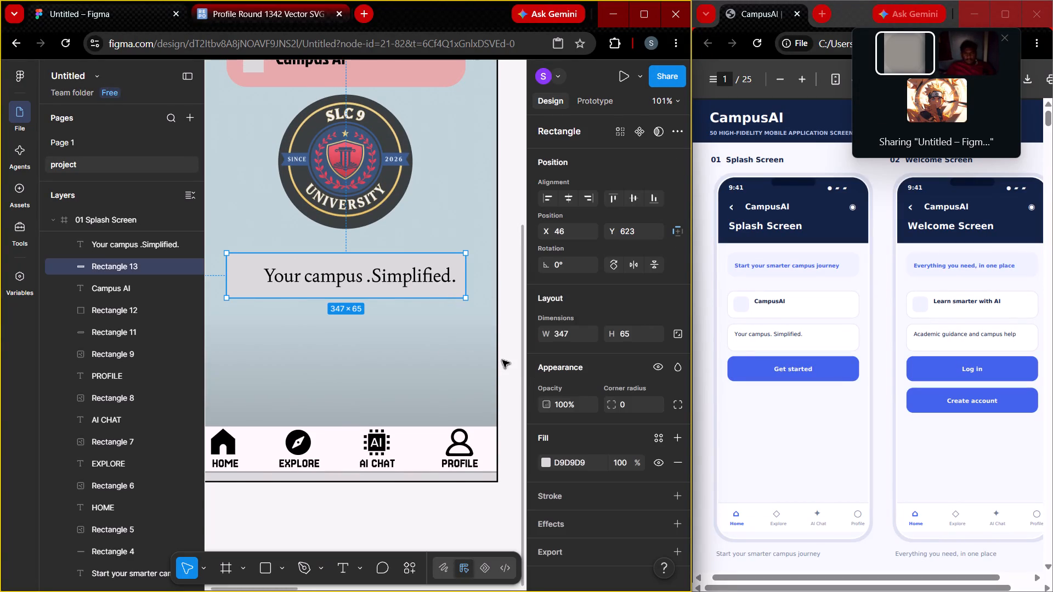
pyautogui.click(551, 458)
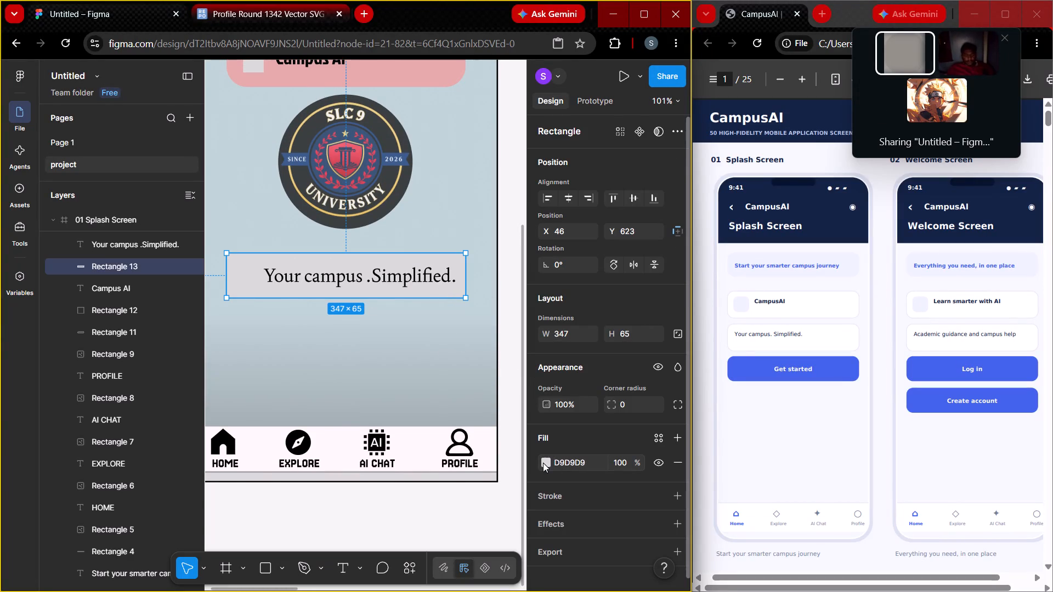
pyautogui.click(543, 463)
pyautogui.rightClick(543, 463)
pyautogui.click(543, 463)
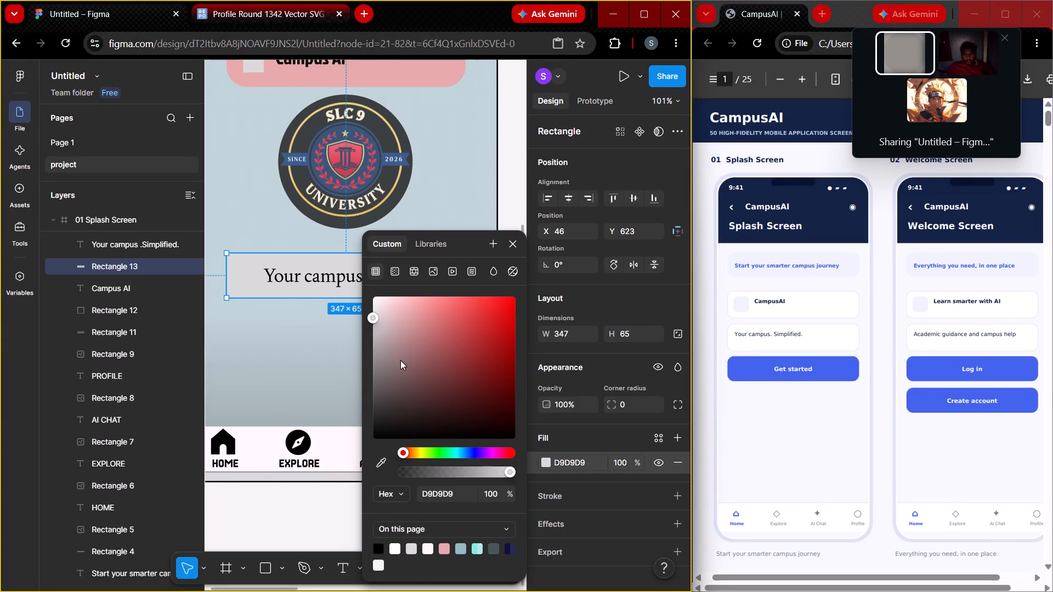
pyautogui.click(398, 370)
pyautogui.click(405, 338)
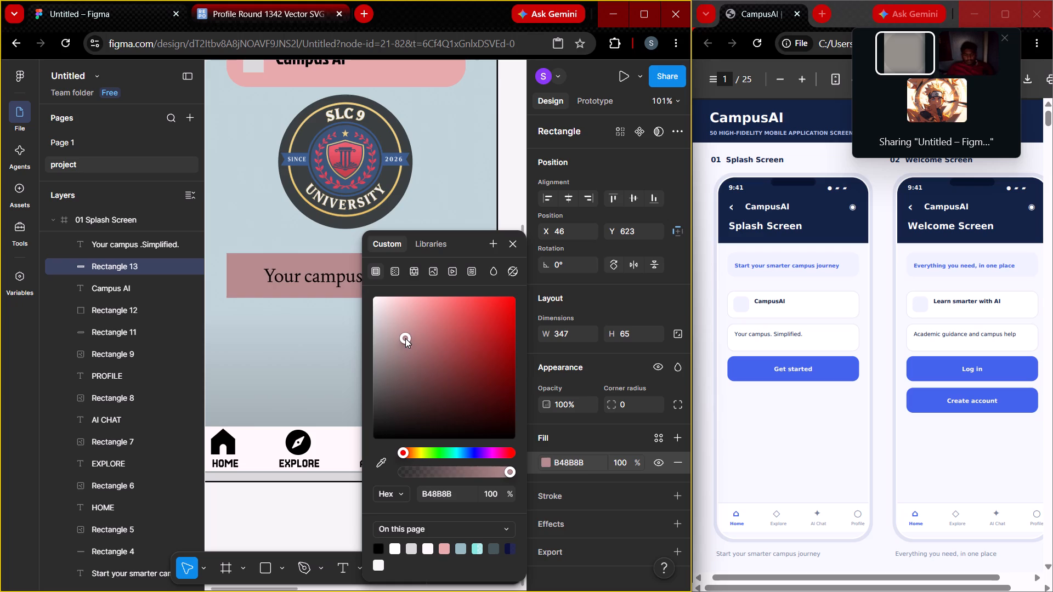
pyautogui.click(416, 312)
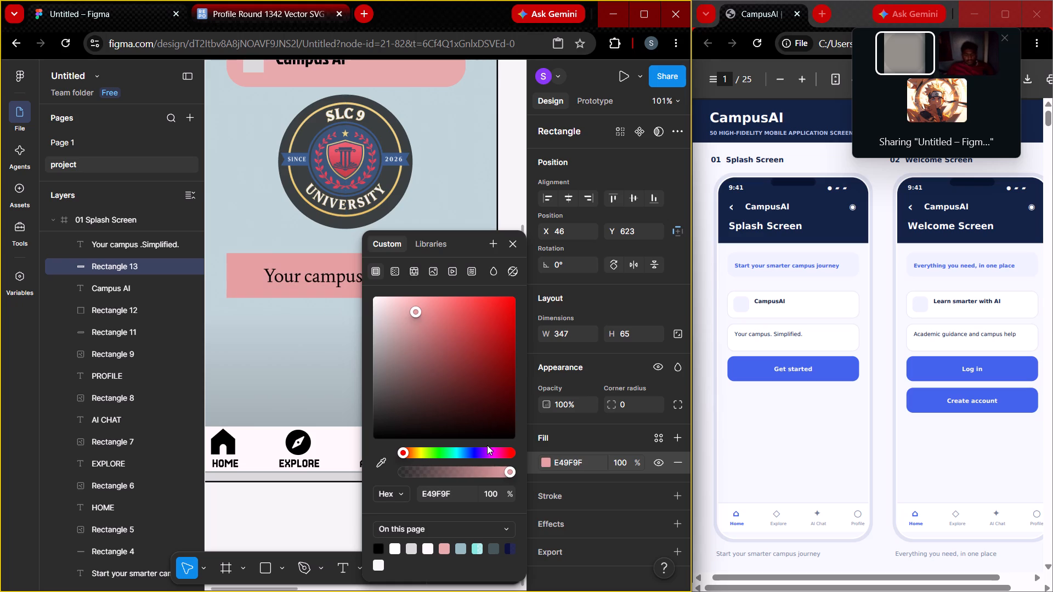
pyautogui.click(470, 473)
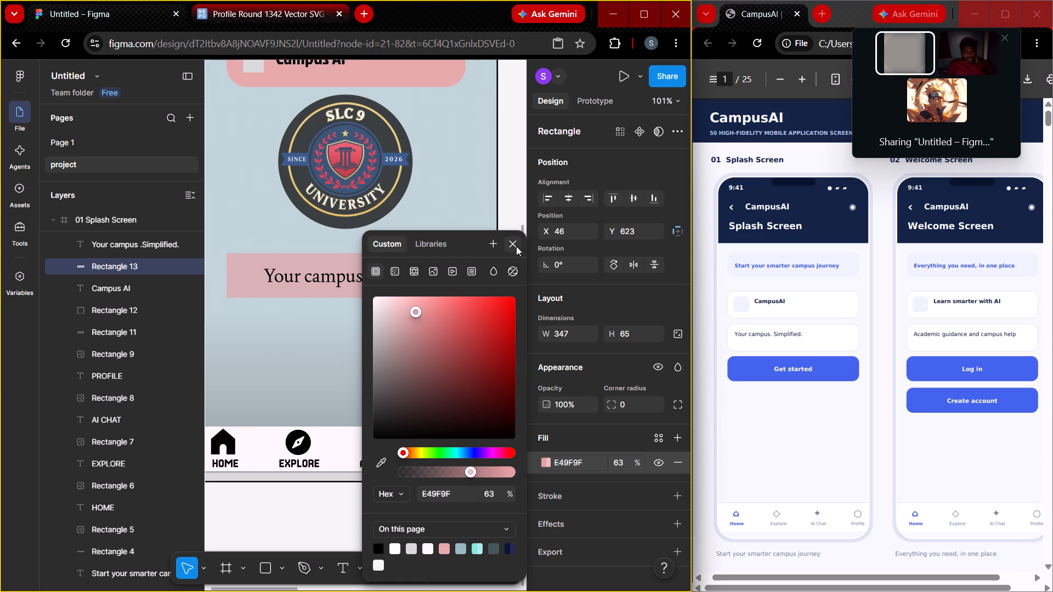
pyautogui.click(516, 246)
# Move the pink tagline rectangle horizontally to about X 57, Y 623, around its text.
pyautogui.moveTo(406, 271); pyautogui.dragTo(388, 270)
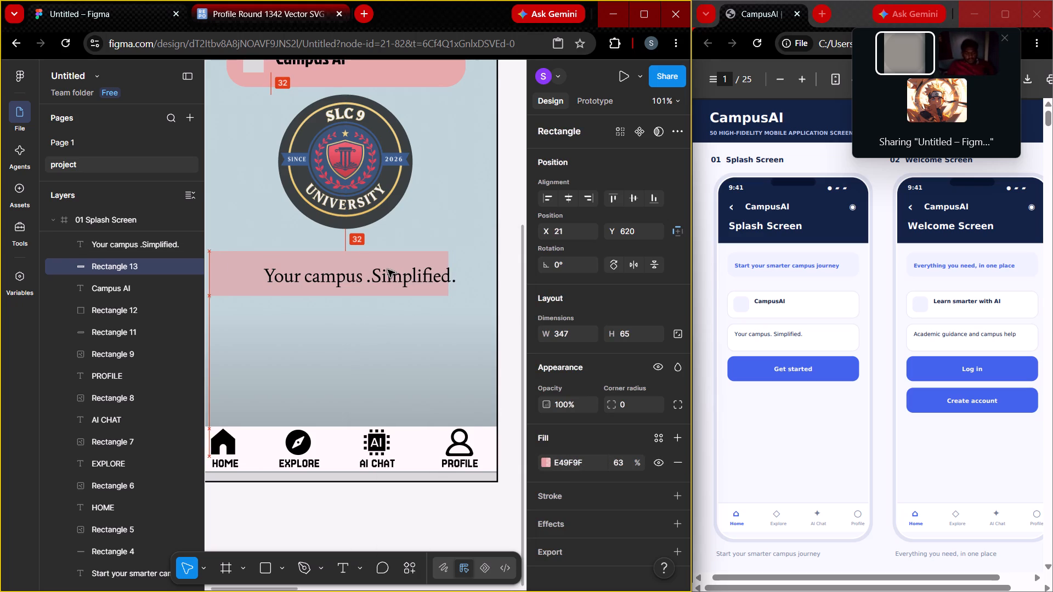
pyautogui.moveTo(388, 270); pyautogui.dragTo(411, 272)
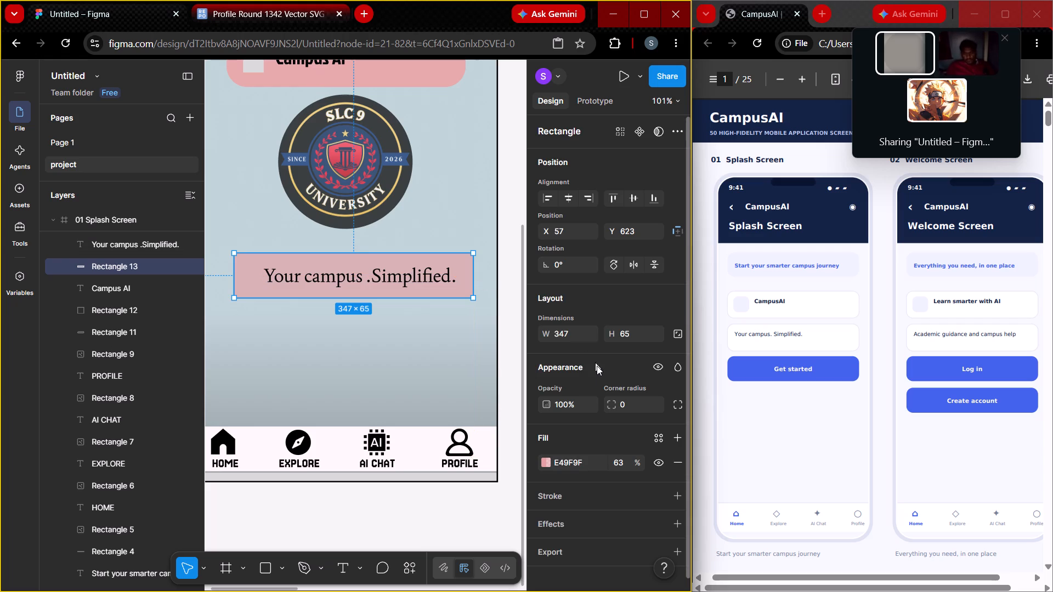
# Round the pink tagline rectangle's corners with a radius of 30.
pyautogui.click(624, 404)
pyautogui.write('30')
pyautogui.press('Return')
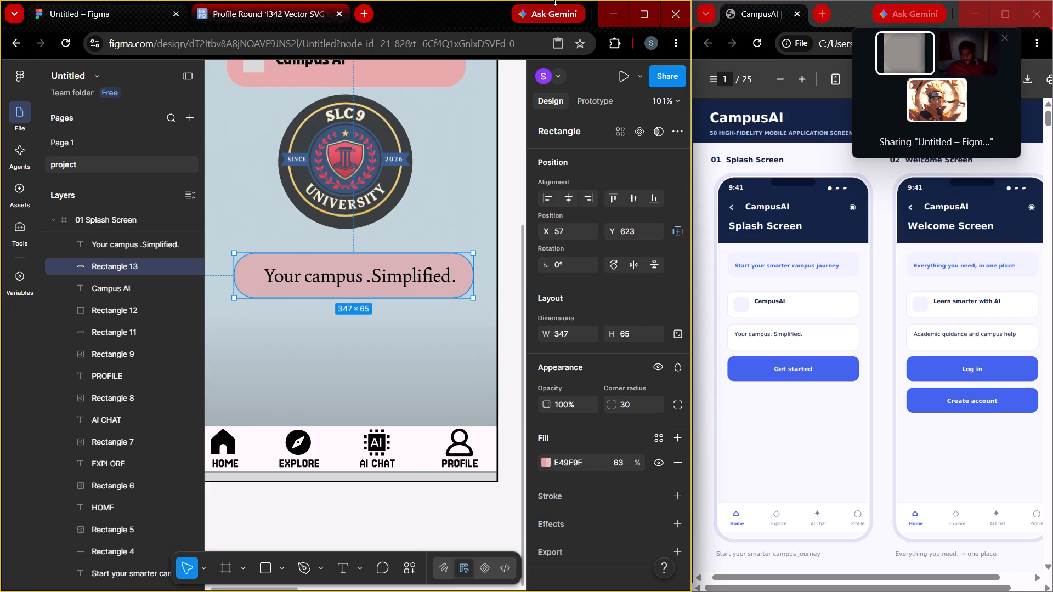
pyautogui.click(503, 132)
# Move the "Your campus .Simplified." text to about X 91, Y 638, centring it on its pink rectangle.
pyautogui.click(371, 272)
pyautogui.moveTo(378, 275); pyautogui.dragTo(372, 274)
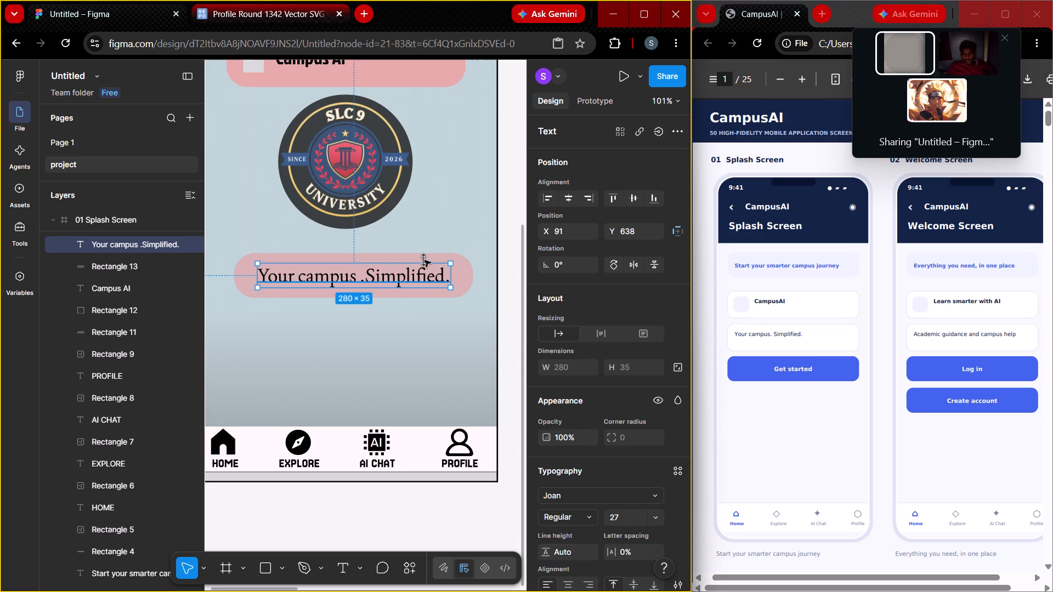
pyautogui.click(519, 217)
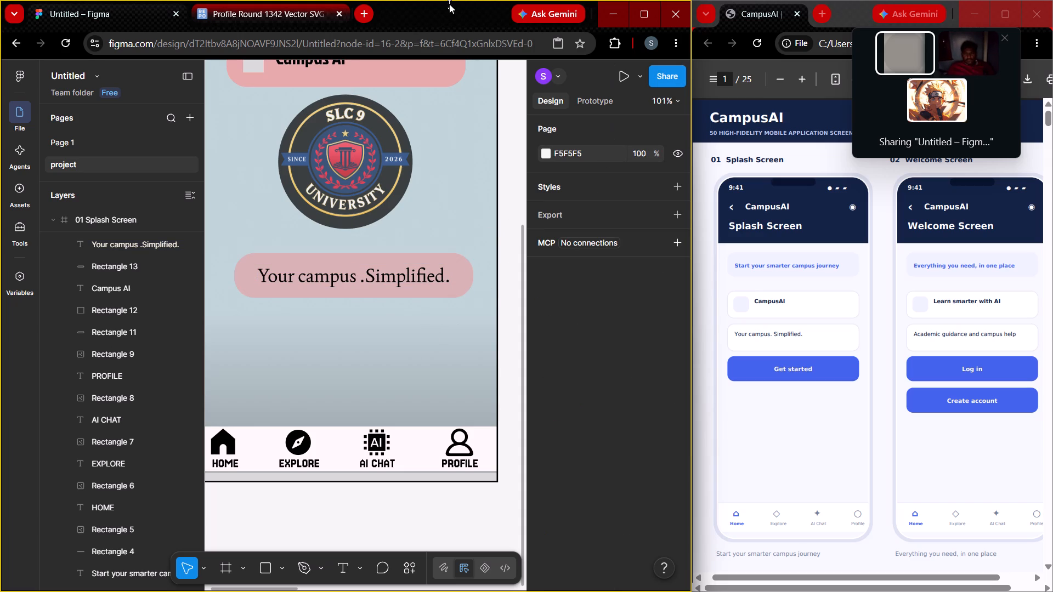
# Draw a button rectangle about 330 × 60 below the tagline box, at about X 54, Y 711.
pyautogui.press('r')
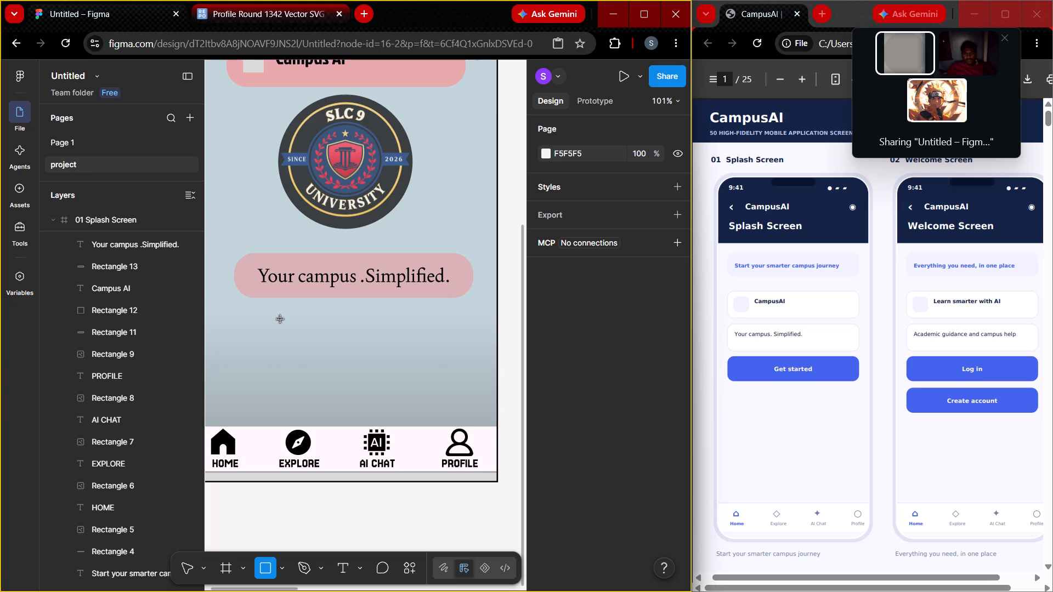
pyautogui.moveTo(231, 314); pyautogui.dragTo(394, 354)
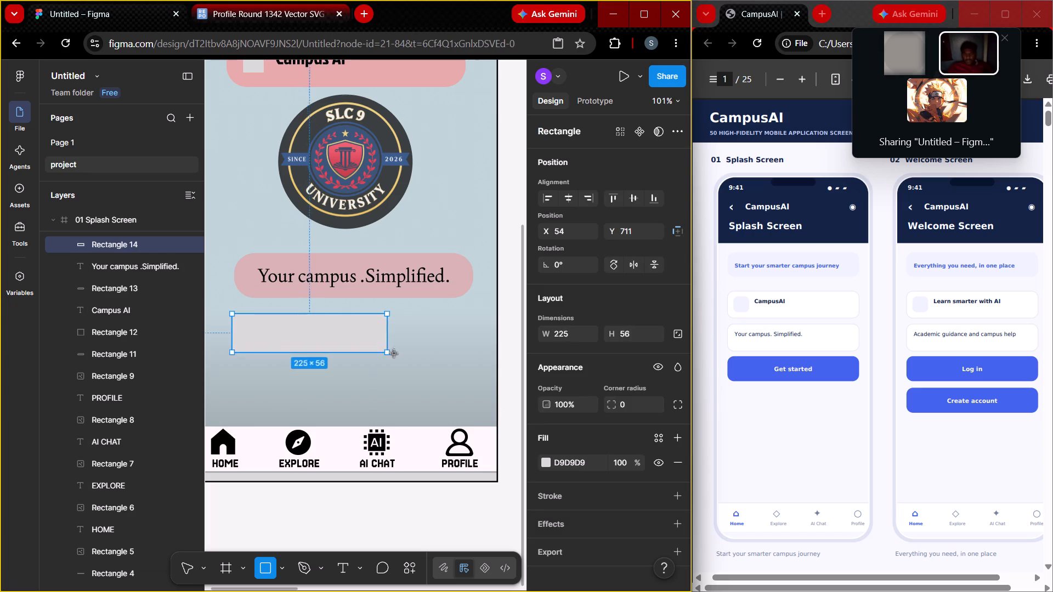
pyautogui.moveTo(394, 354); pyautogui.dragTo(457, 355)
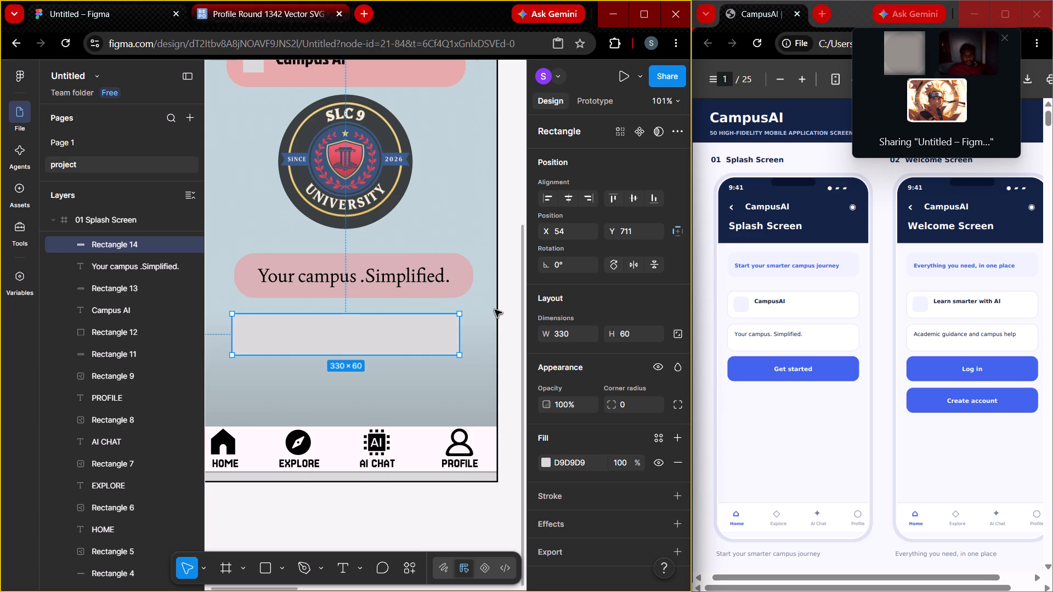
pyautogui.press('Escape')
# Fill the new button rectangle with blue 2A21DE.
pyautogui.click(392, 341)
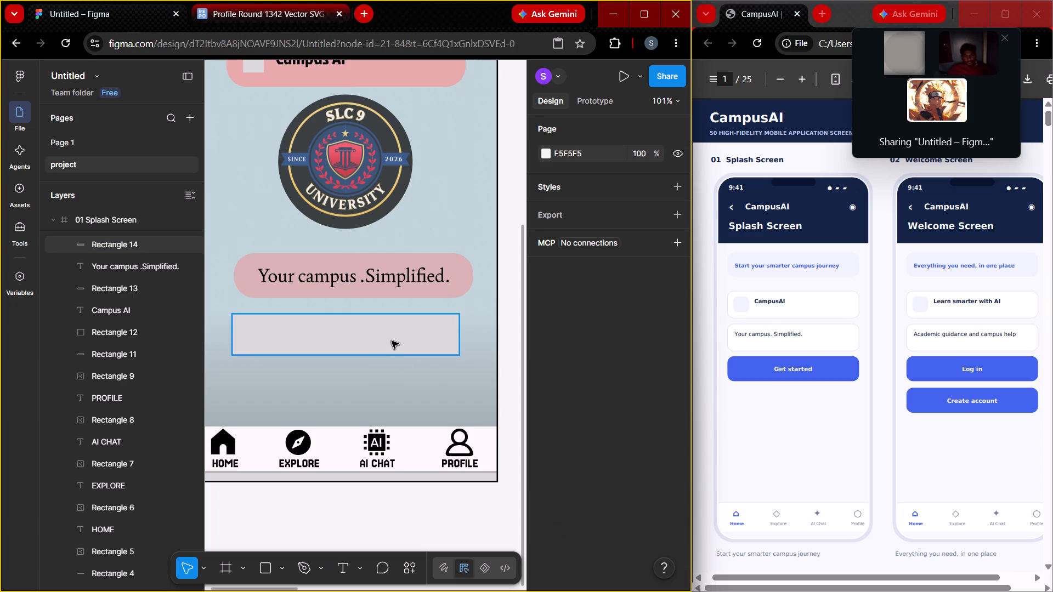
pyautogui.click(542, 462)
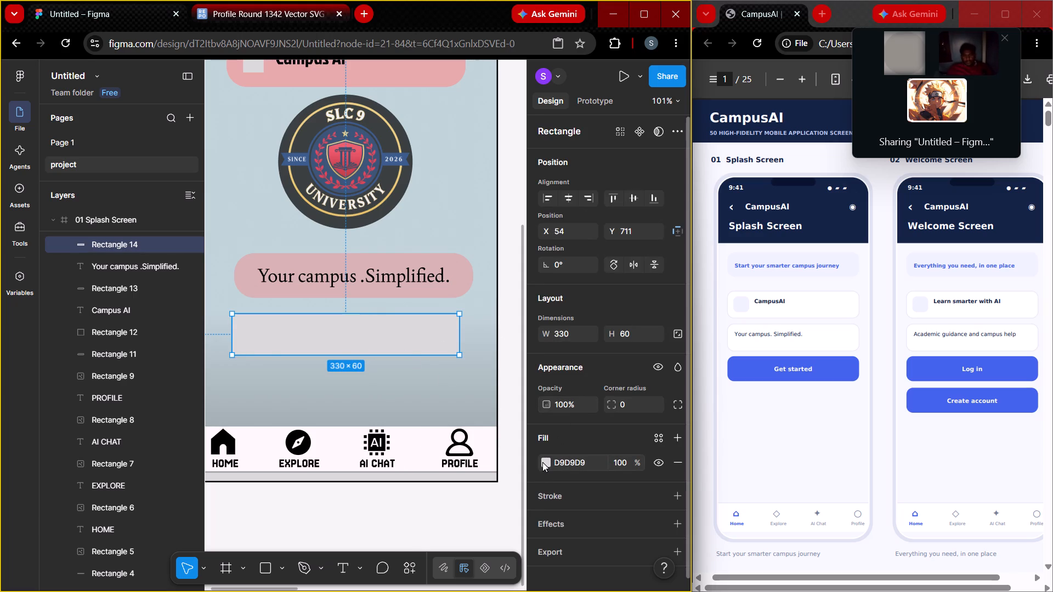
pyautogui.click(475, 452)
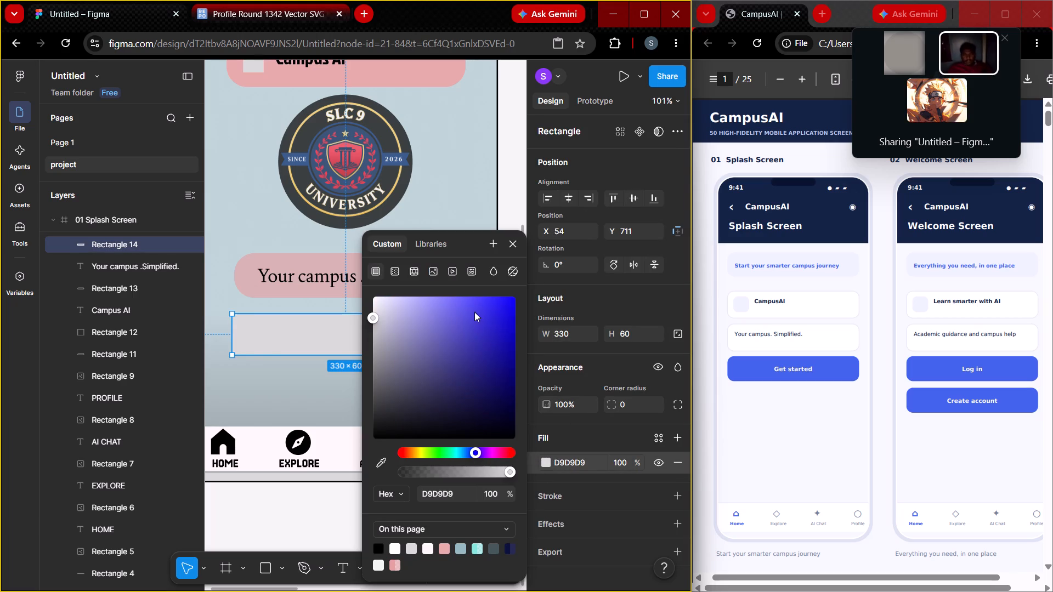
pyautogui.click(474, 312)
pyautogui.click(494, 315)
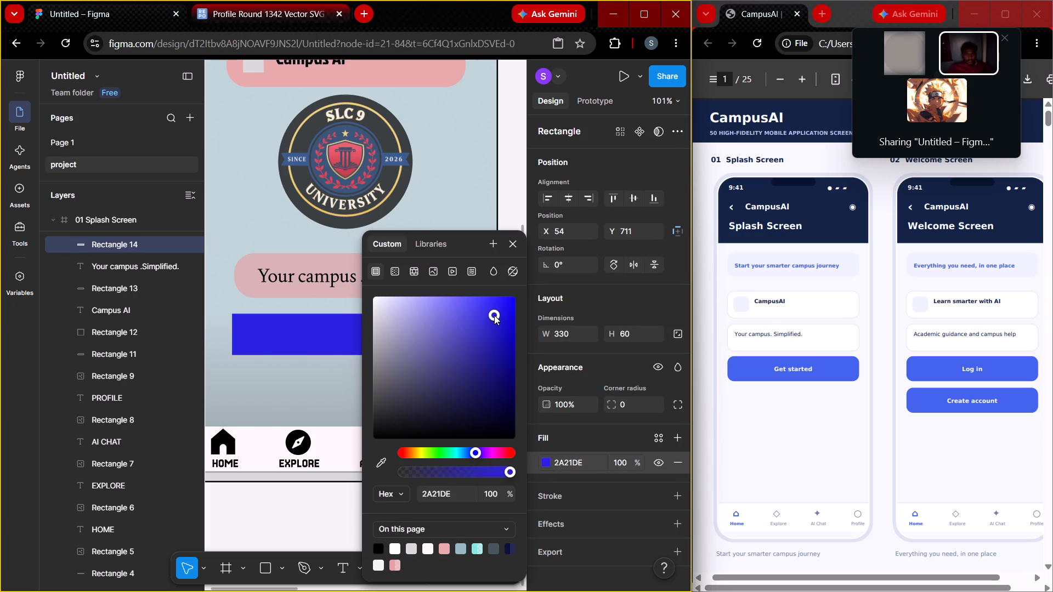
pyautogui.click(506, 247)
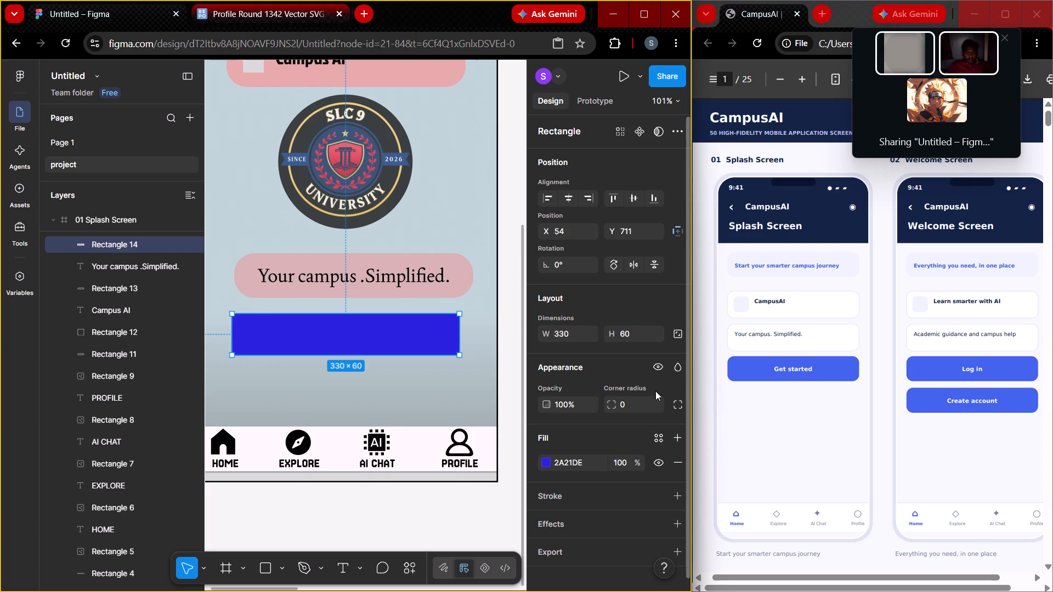
# Set the blue button rectangle's corner radius to 20.
pyautogui.click(646, 402)
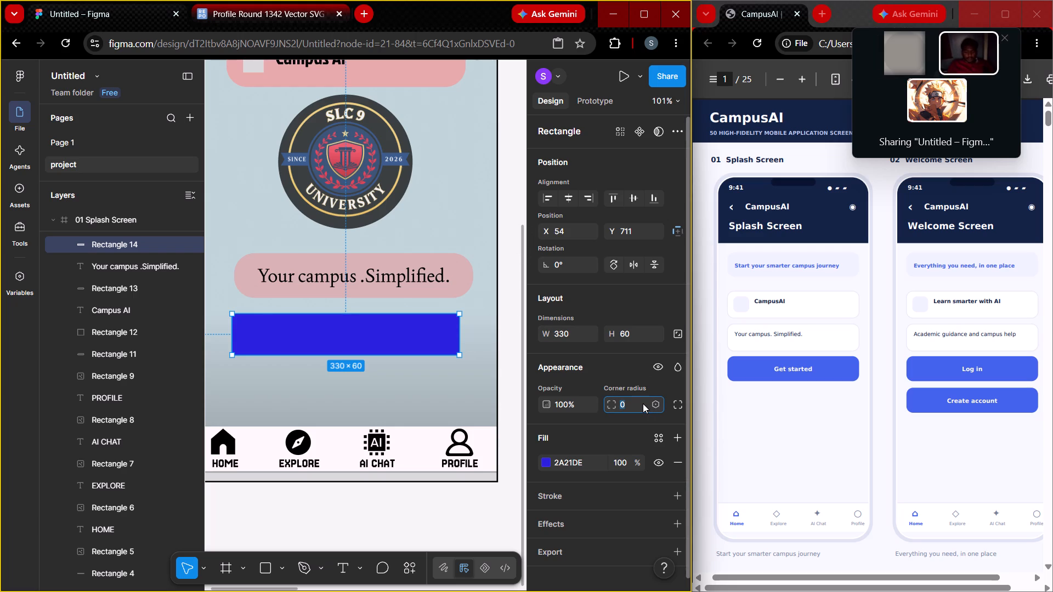
pyautogui.write('20')
pyautogui.press('Return')
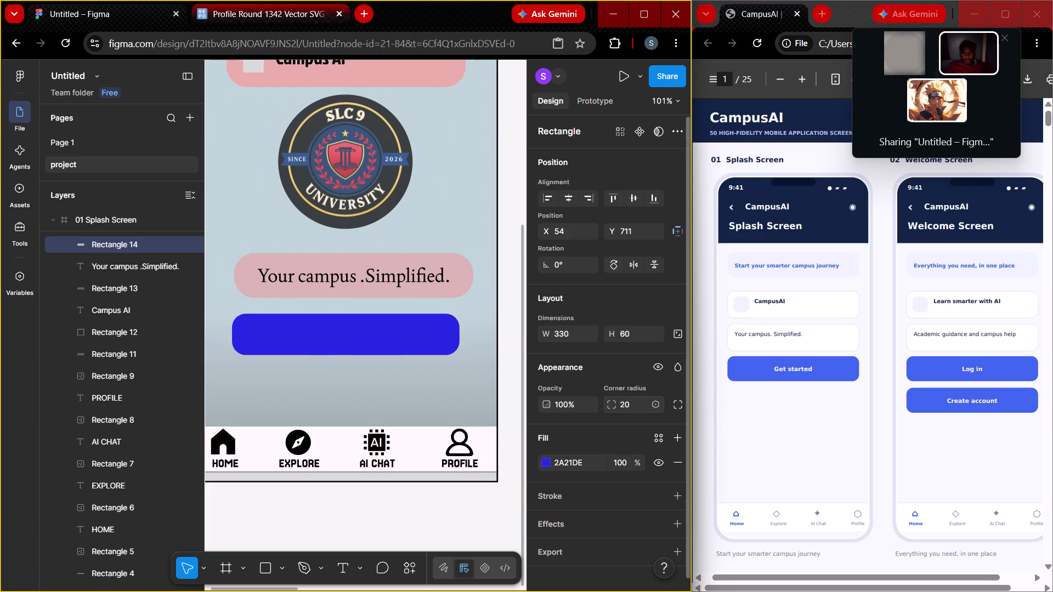
# Change the button rectangle's fill to a brighter blue, 443AF9, at 99% opacity.
pyautogui.click(437, 340)
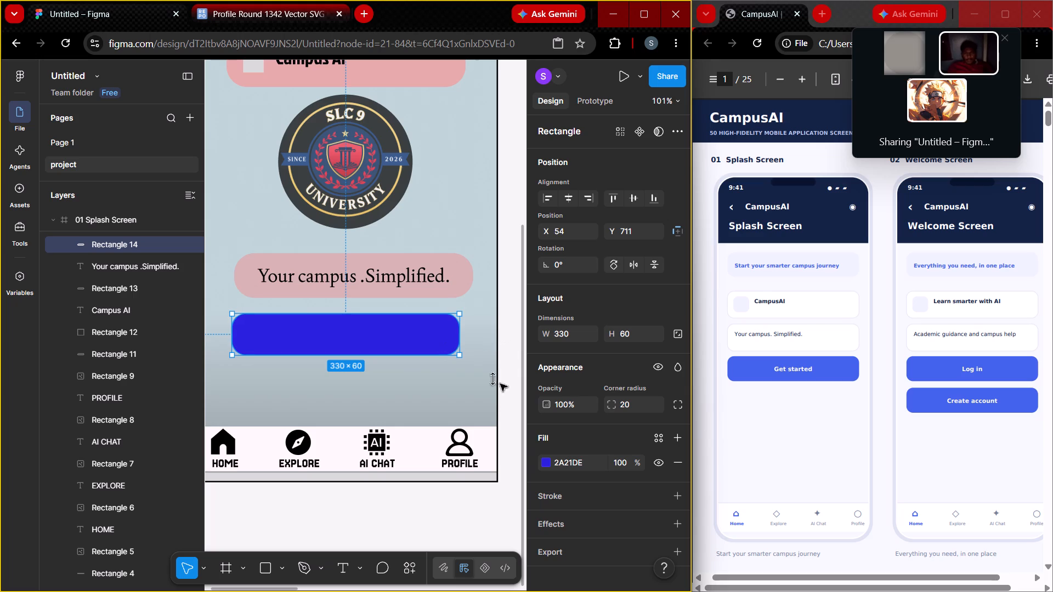
pyautogui.click(548, 462)
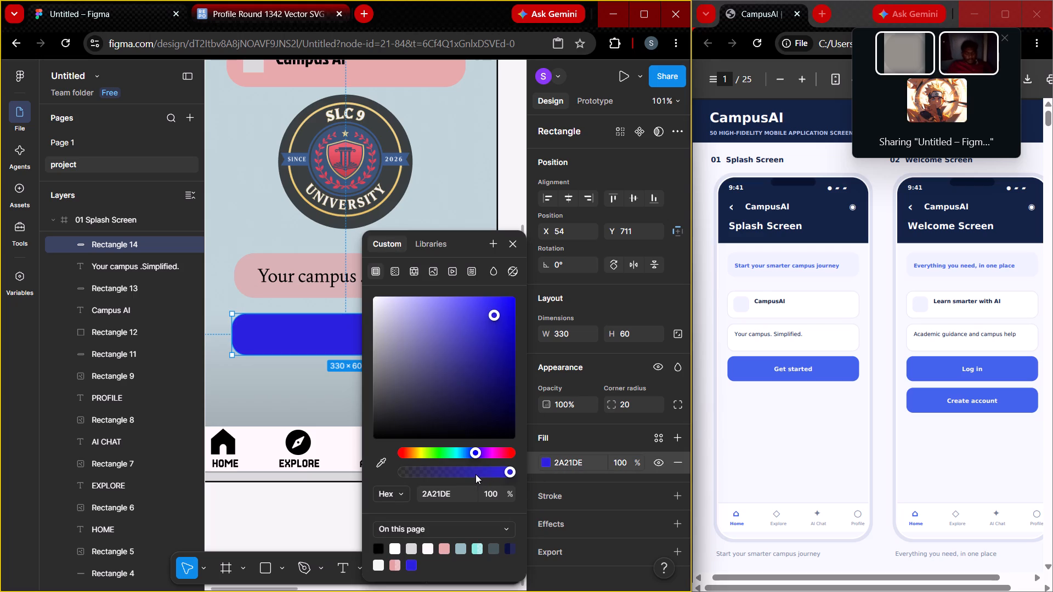
pyautogui.click(475, 474)
pyautogui.click(488, 471)
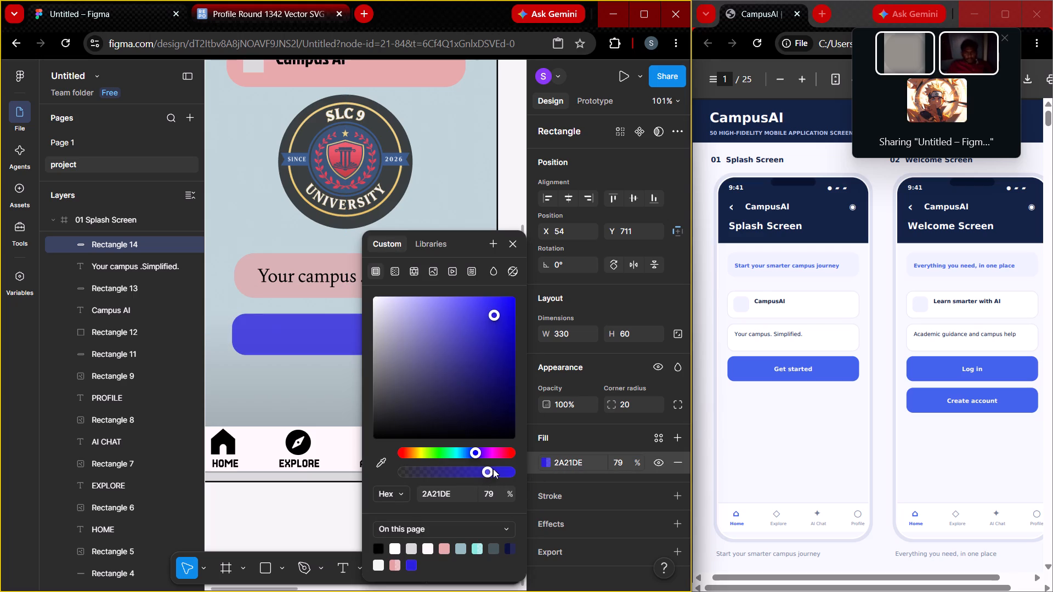
pyautogui.click(484, 354)
pyautogui.click(469, 319)
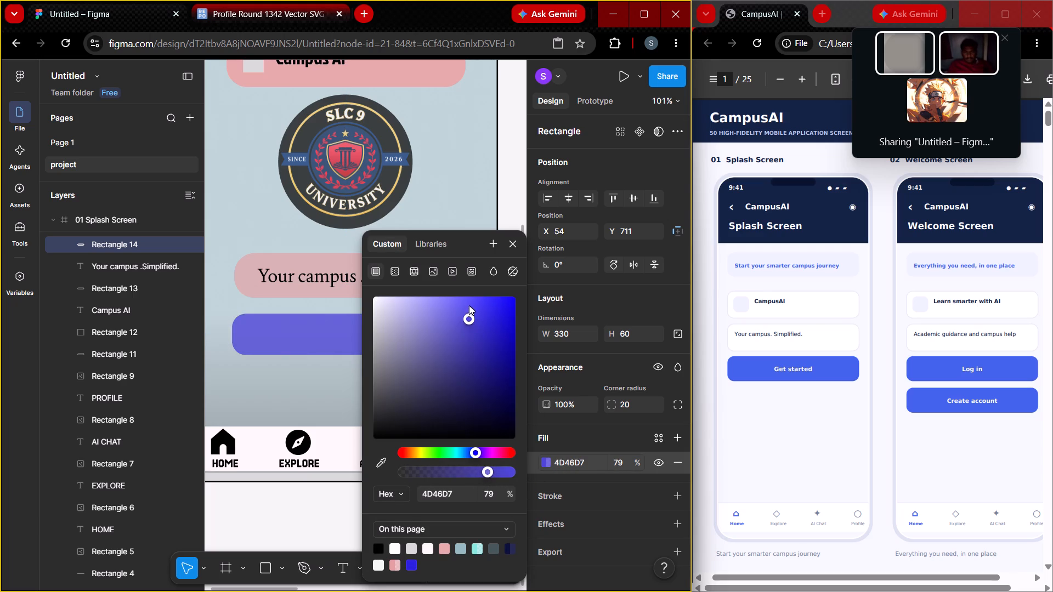
pyautogui.click(482, 300)
pyautogui.click(508, 472)
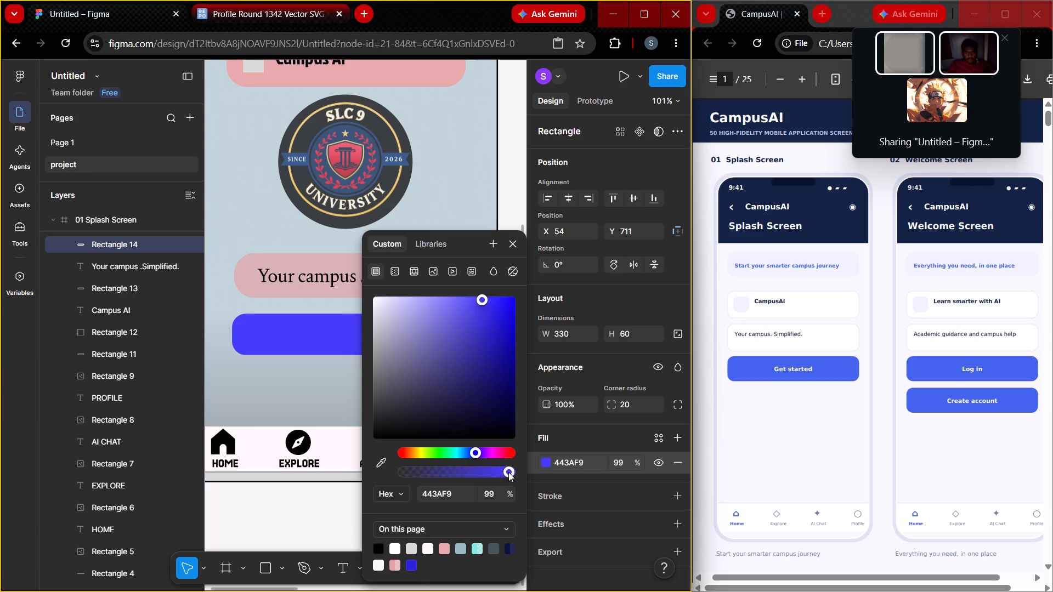
pyautogui.click(512, 255)
pyautogui.click(512, 244)
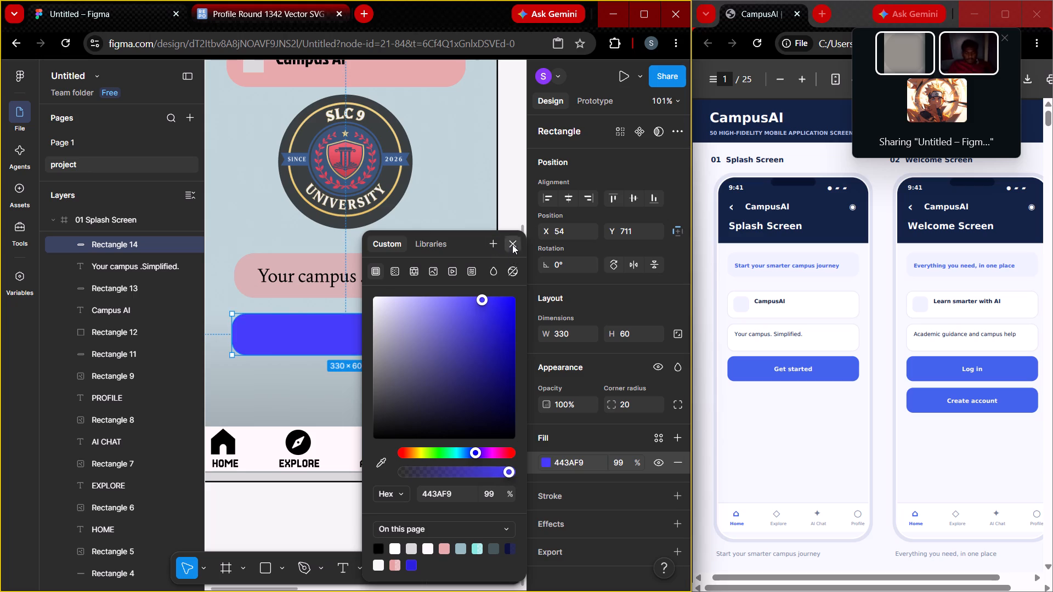
pyautogui.click(509, 418)
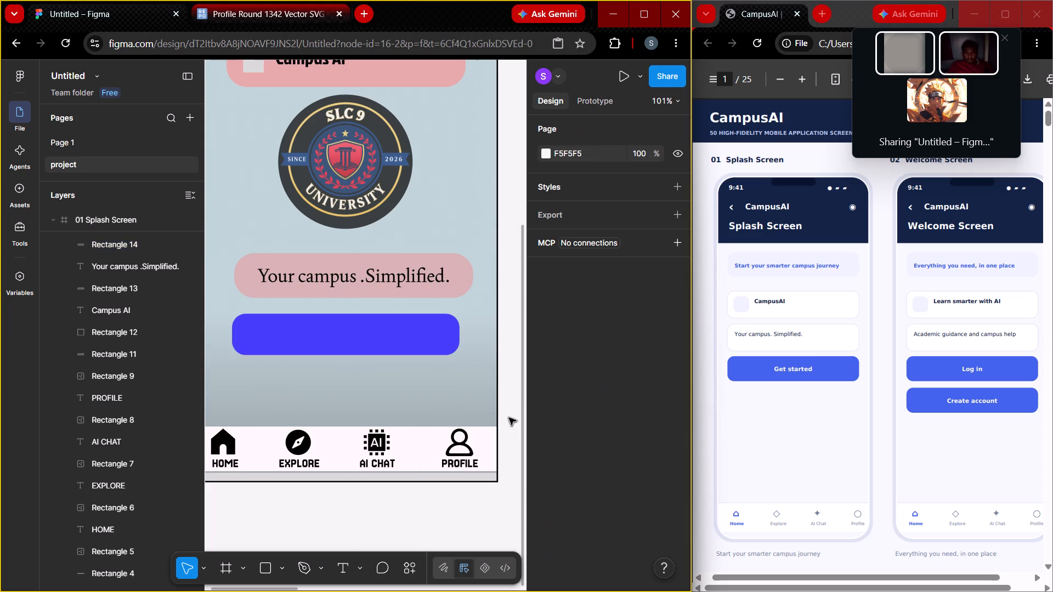
# Add the text "Get Started" on the blue button, starting at about X 178, Y 739.
pyautogui.press('t')
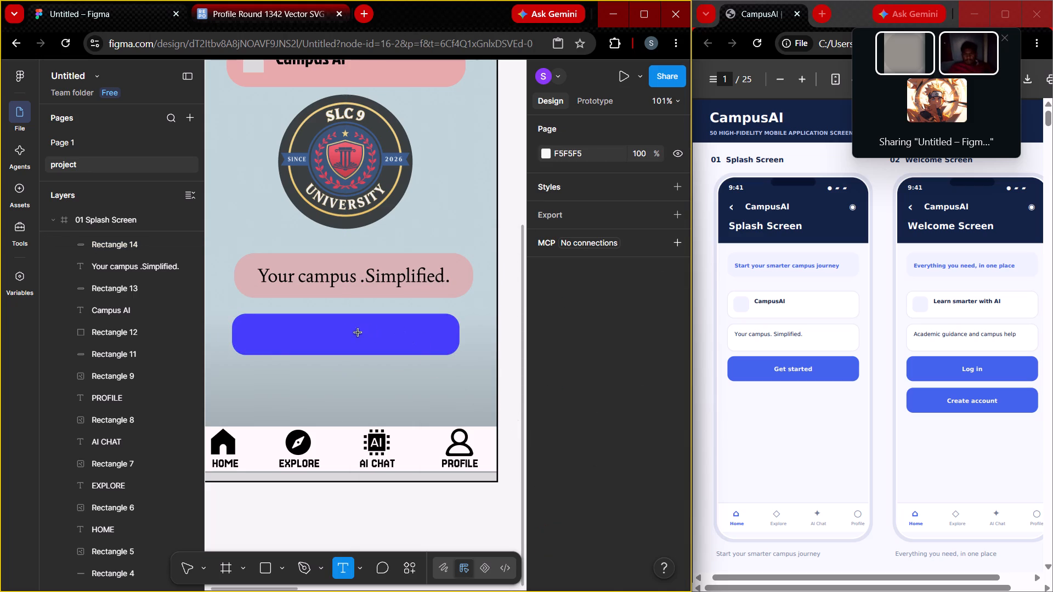
pyautogui.click(317, 333)
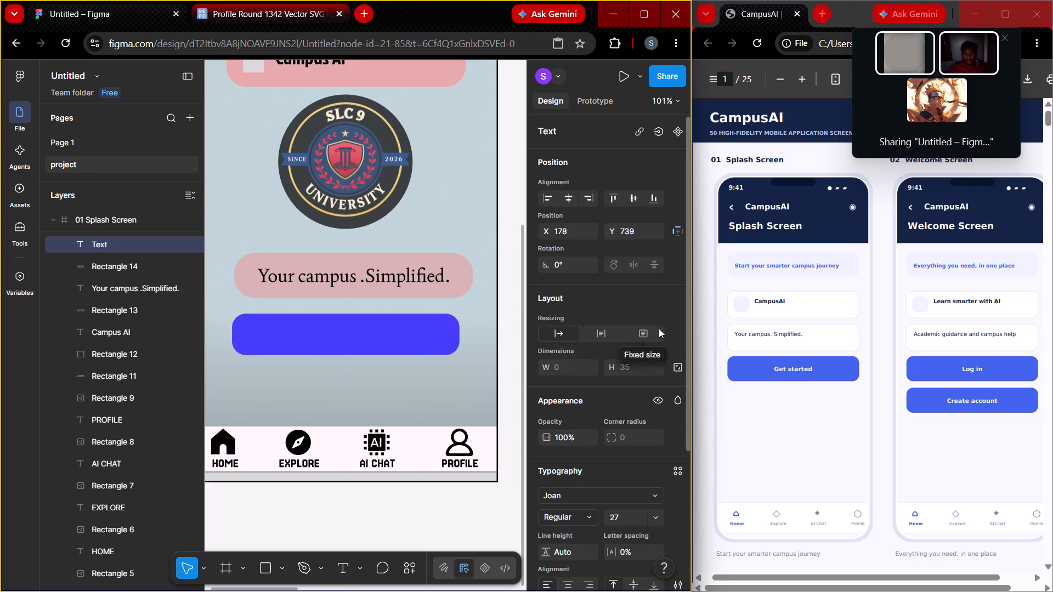
pyautogui.write('Get')
pyautogui.press('space')
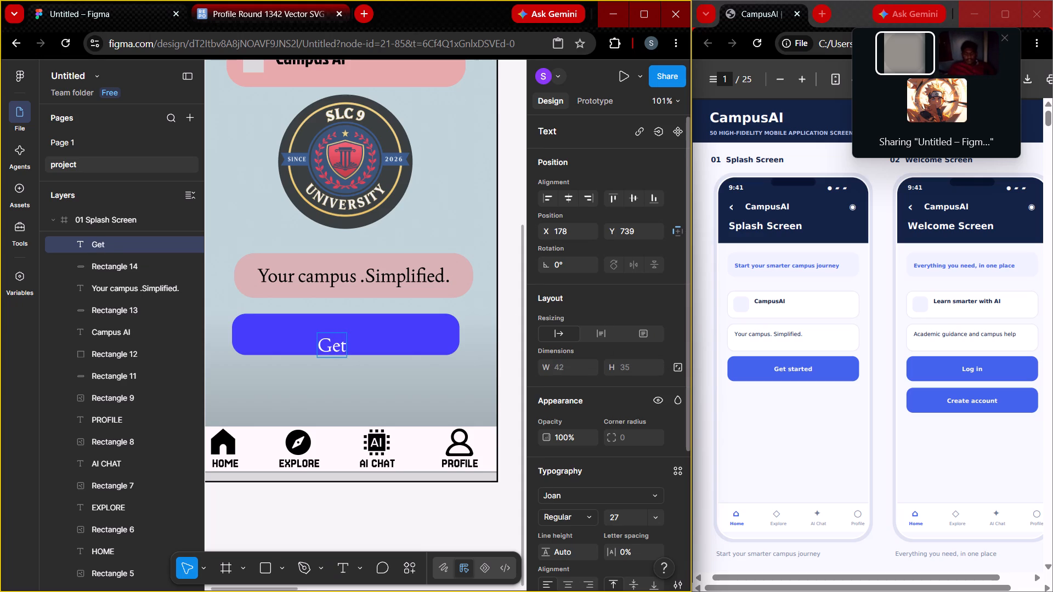
pyautogui.hotkey('shift', 's')
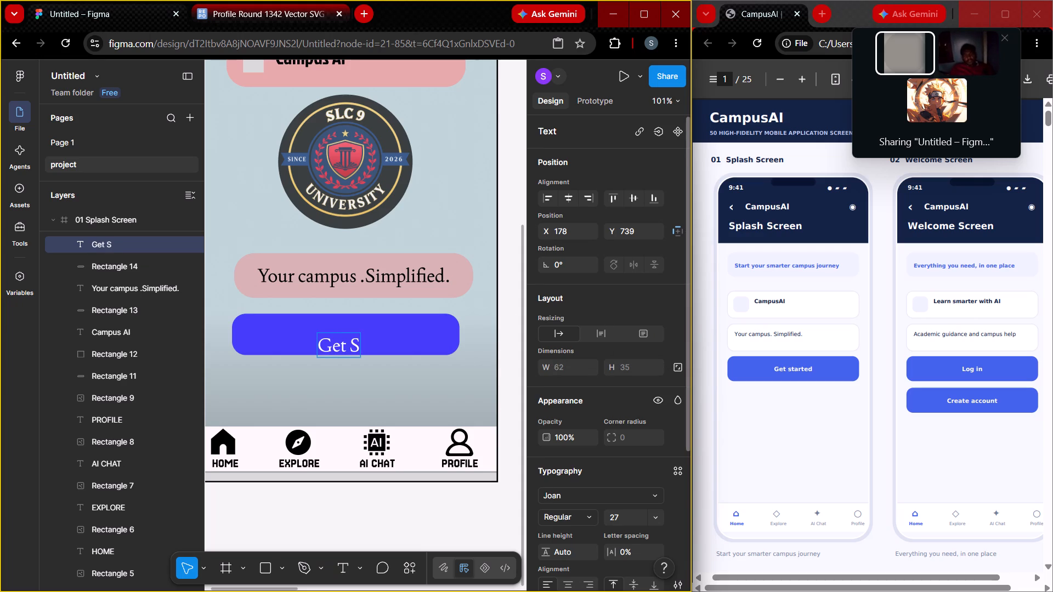
pyautogui.write('tarted')
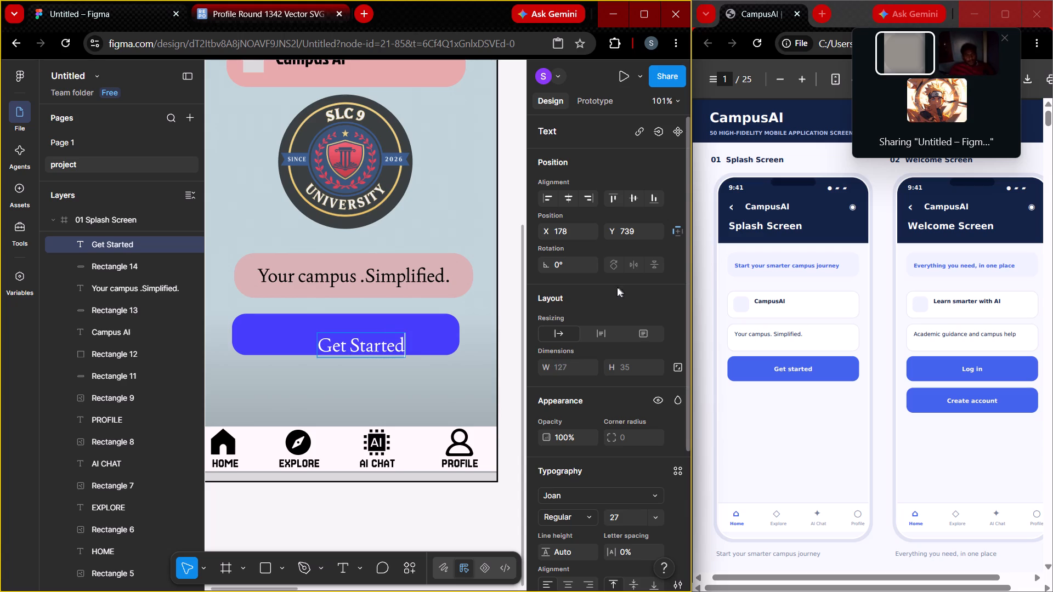
# Move the "Get Started" text onto the middle of the blue button, at about X 152, Y 723.
pyautogui.press('Escape')
pyautogui.moveTo(393, 353); pyautogui.dragTo(394, 331)
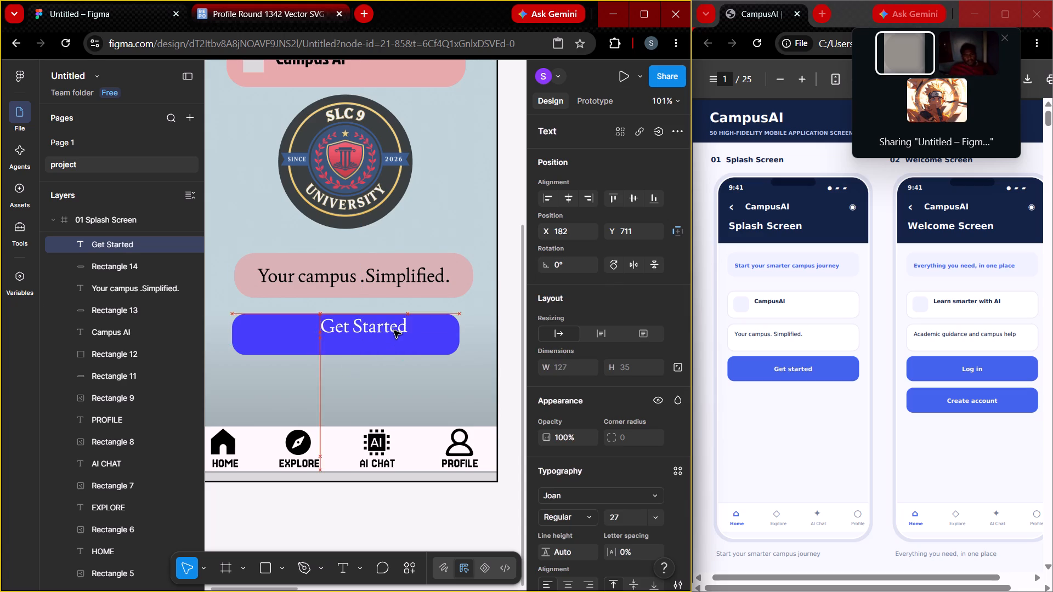
pyautogui.moveTo(394, 331); pyautogui.dragTo(354, 339)
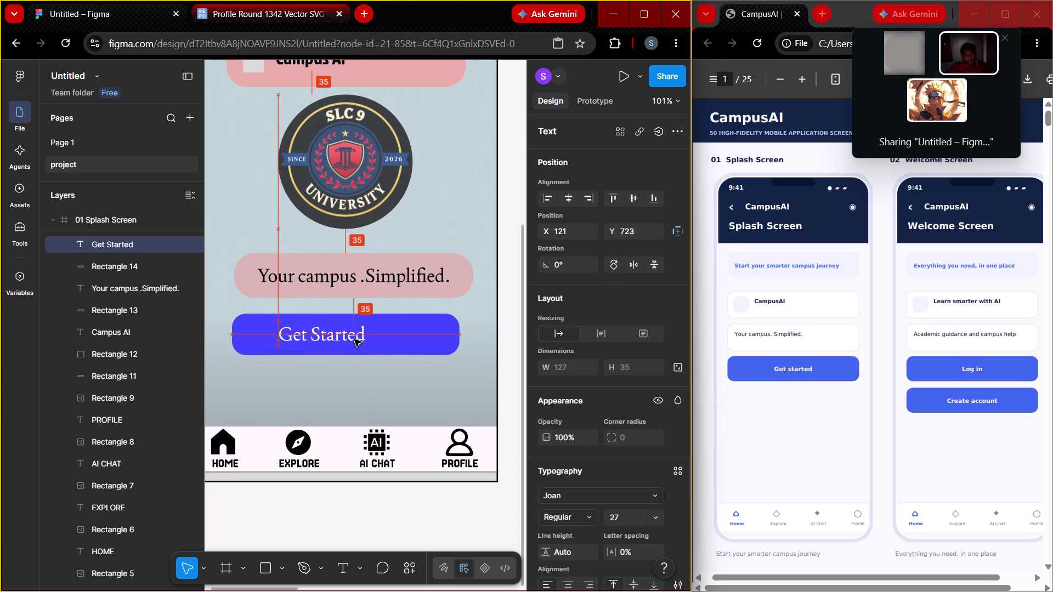
pyautogui.moveTo(354, 339); pyautogui.dragTo(366, 339)
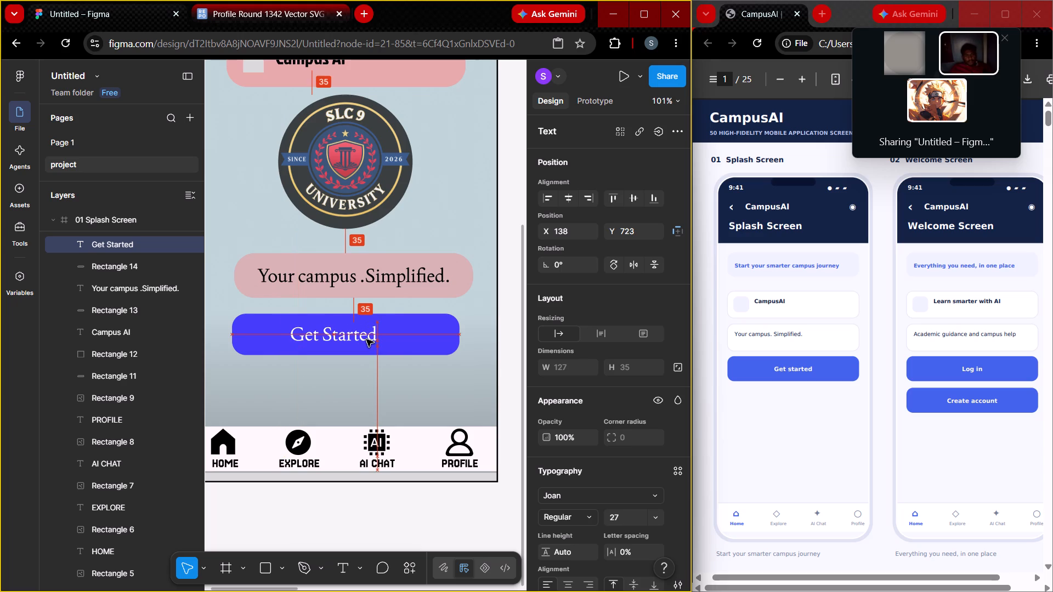
pyautogui.moveTo(366, 339); pyautogui.dragTo(376, 339)
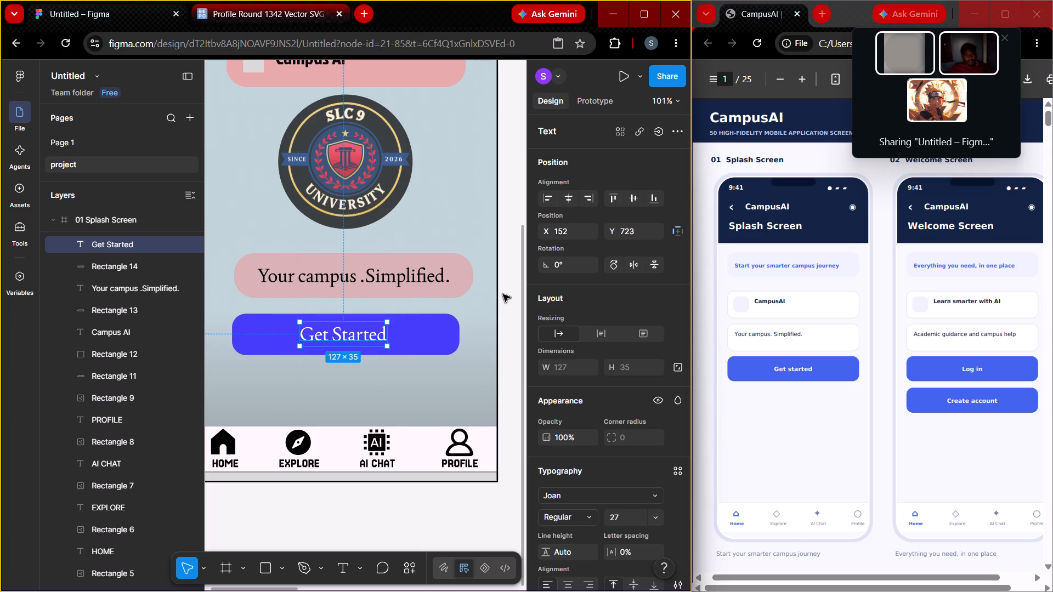
pyautogui.click(504, 294)
pyautogui.click(344, 338)
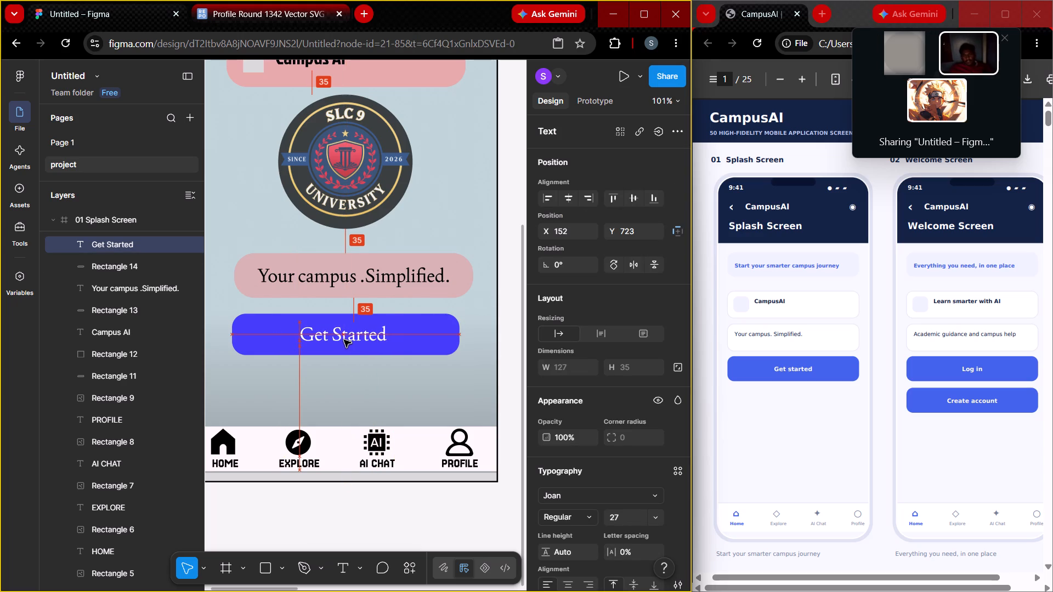
pyautogui.click(505, 304)
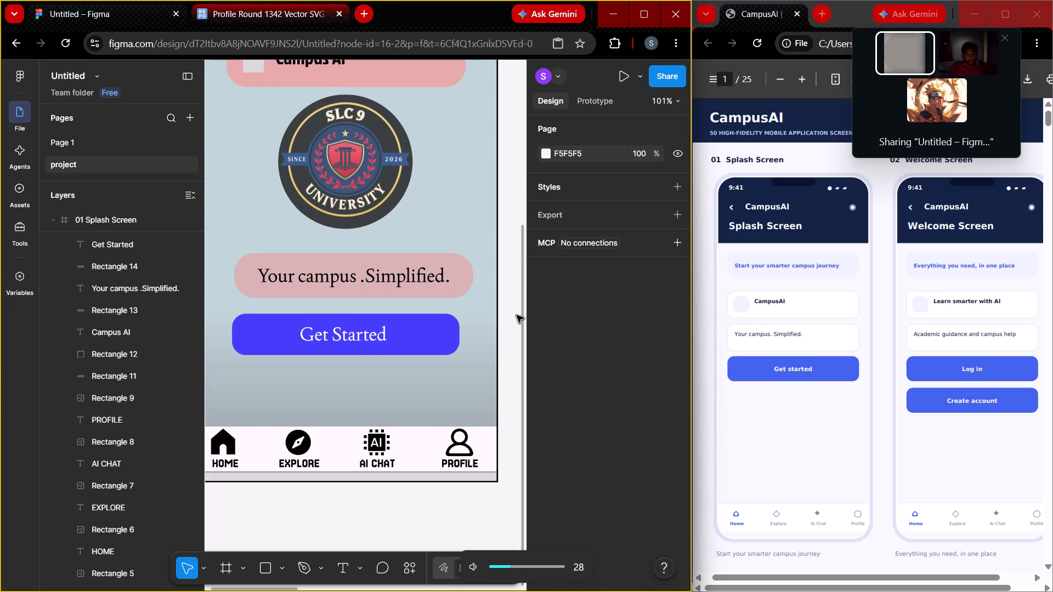
pyautogui.click(517, 315)
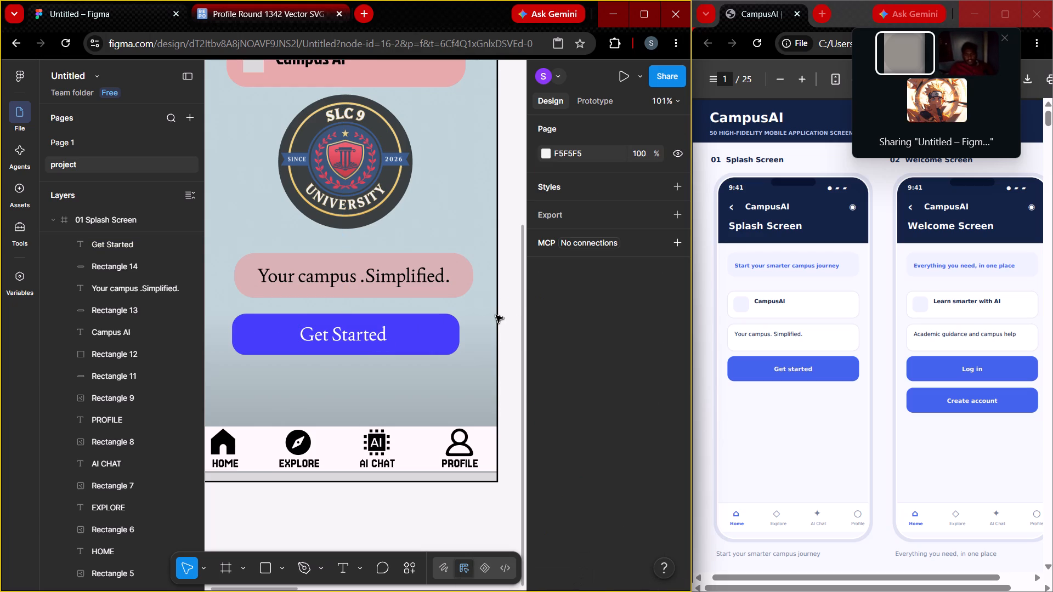
# Examine the full 01 Splash Screen frame and its overall layout.
pyautogui.keyDown('ctrl'); pyautogui.scroll(-11, 496, 315); pyautogui.keyUp('ctrl')
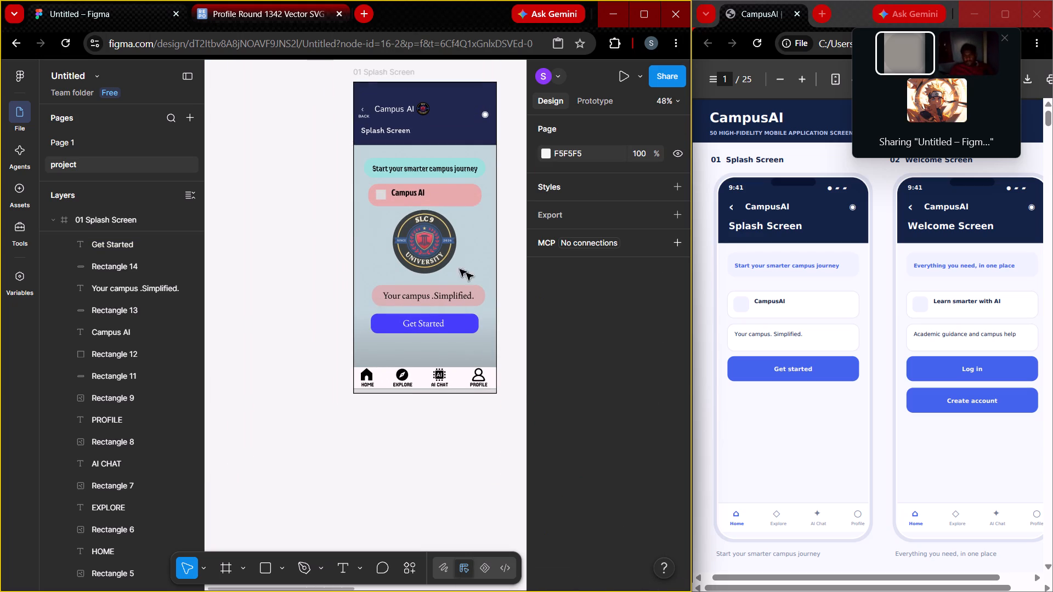
pyautogui.click(154, 166)
pyautogui.click(246, 144)
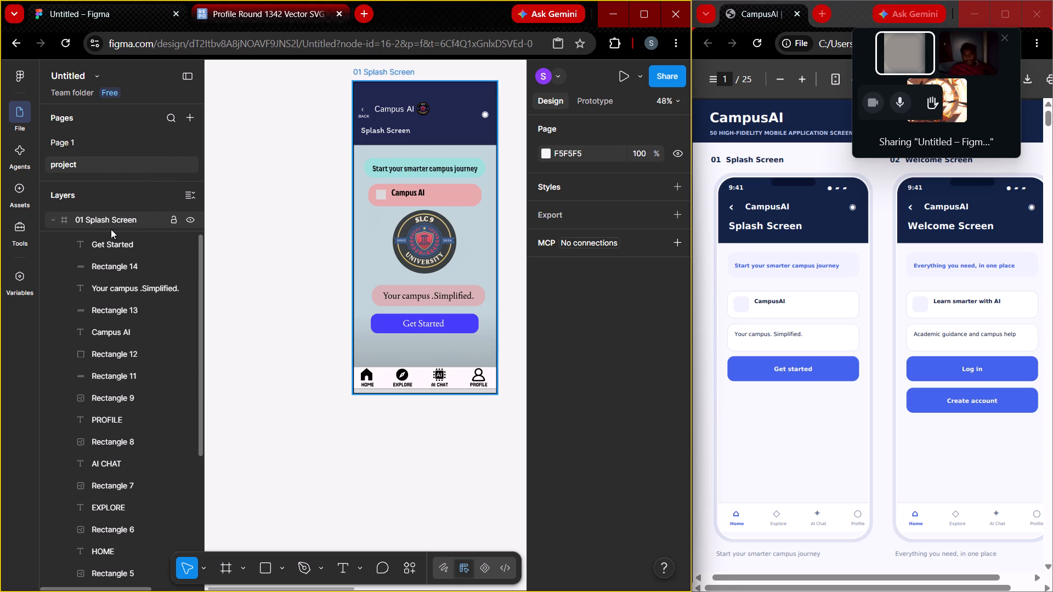
pyautogui.click(111, 221)
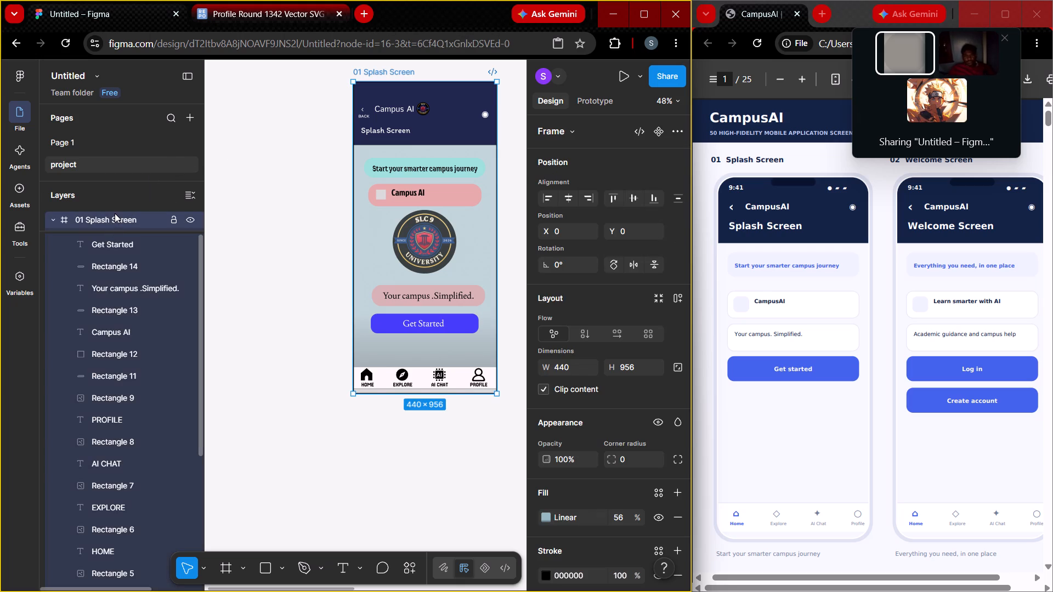
pyautogui.click(306, 318)
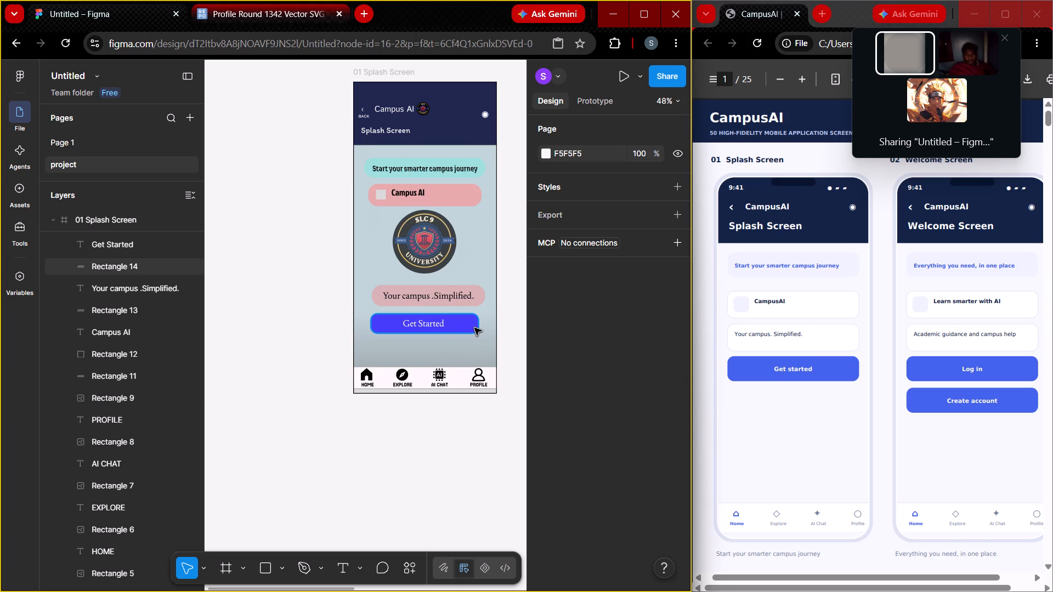
# Shift the pink "Your campus .Simplified." box slightly to about X 50, Y 623.
pyautogui.keyDown('ctrl'); pyautogui.scroll(-2, 492, 320); pyautogui.keyUp('ctrl')
pyautogui.keyDown('ctrl'); pyautogui.scroll(4, 492, 322); pyautogui.keyUp('ctrl')
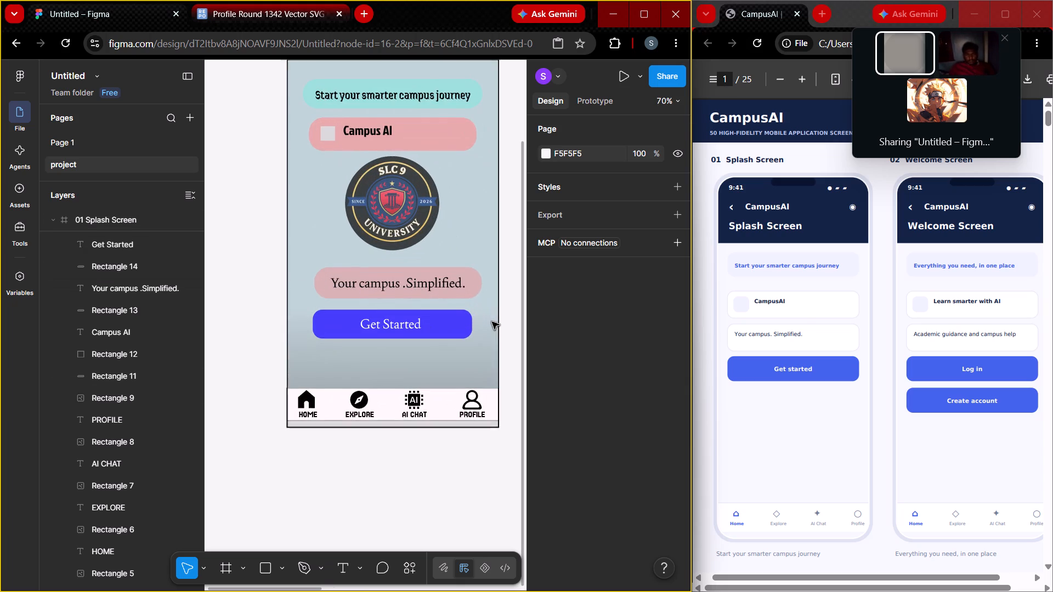
pyautogui.keyDown('ctrl'); pyautogui.scroll(1, 492, 322); pyautogui.keyUp('ctrl')
pyautogui.moveTo(510, 307); pyautogui.dragTo(497, 322, button='middle')
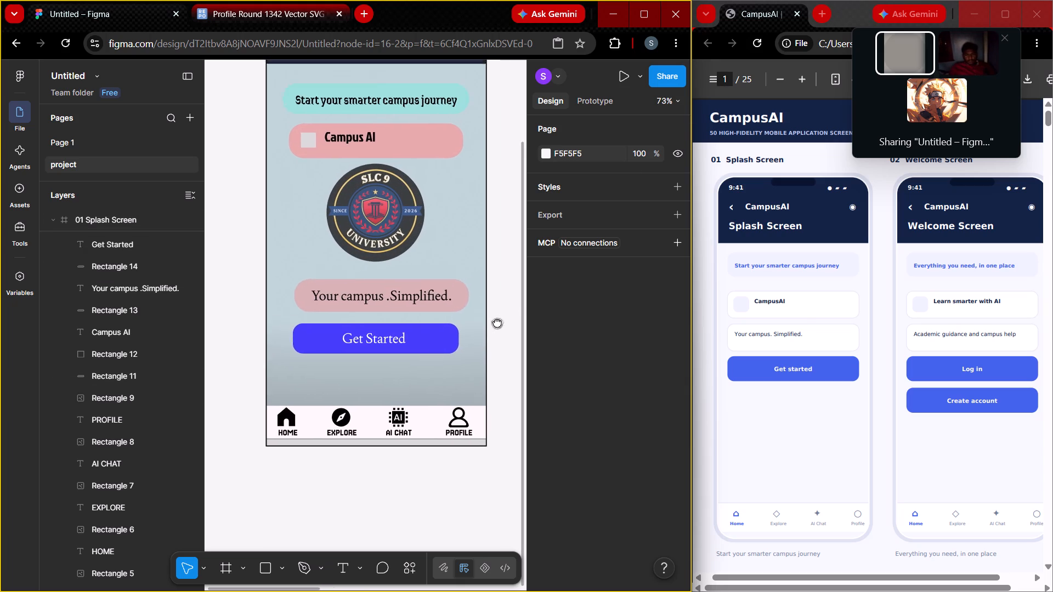
pyautogui.moveTo(497, 322); pyautogui.dragTo(497, 412, button='middle')
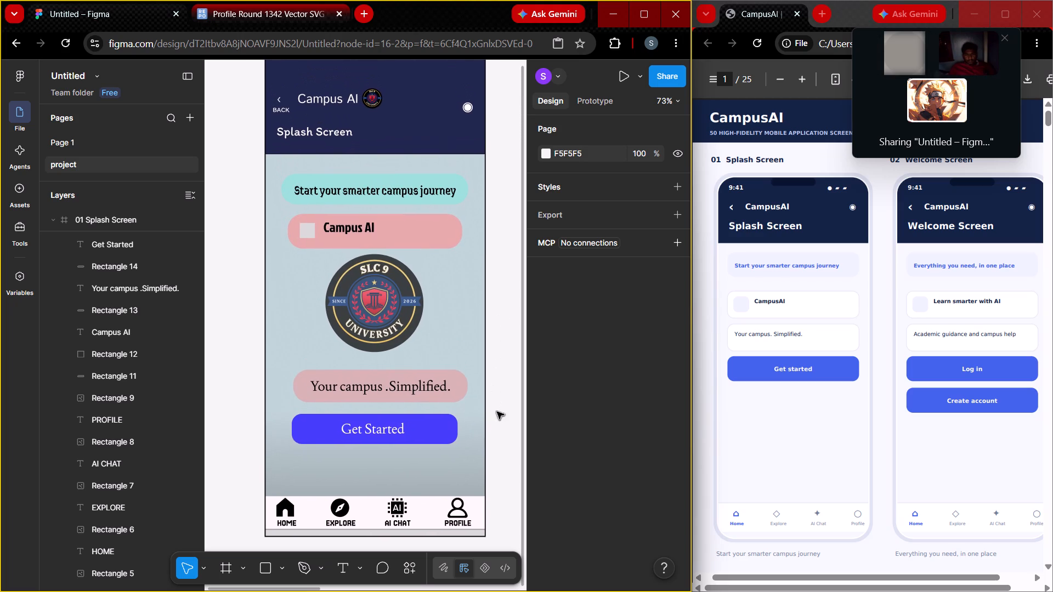
pyautogui.click(405, 373)
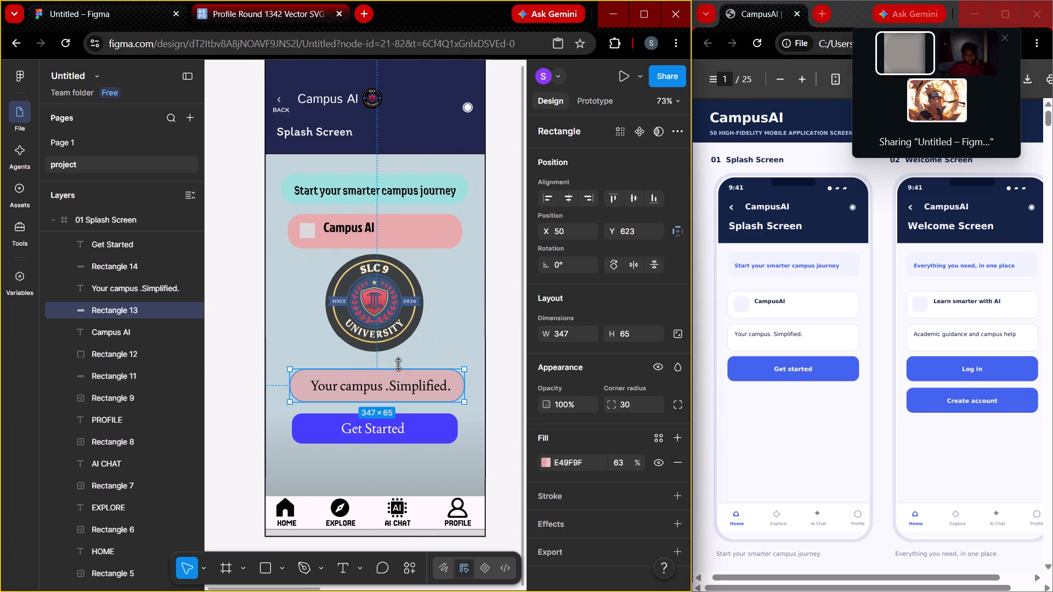
# Set the pink tagline box's height to 69, matching the Campus AI box.
pyautogui.click(440, 227)
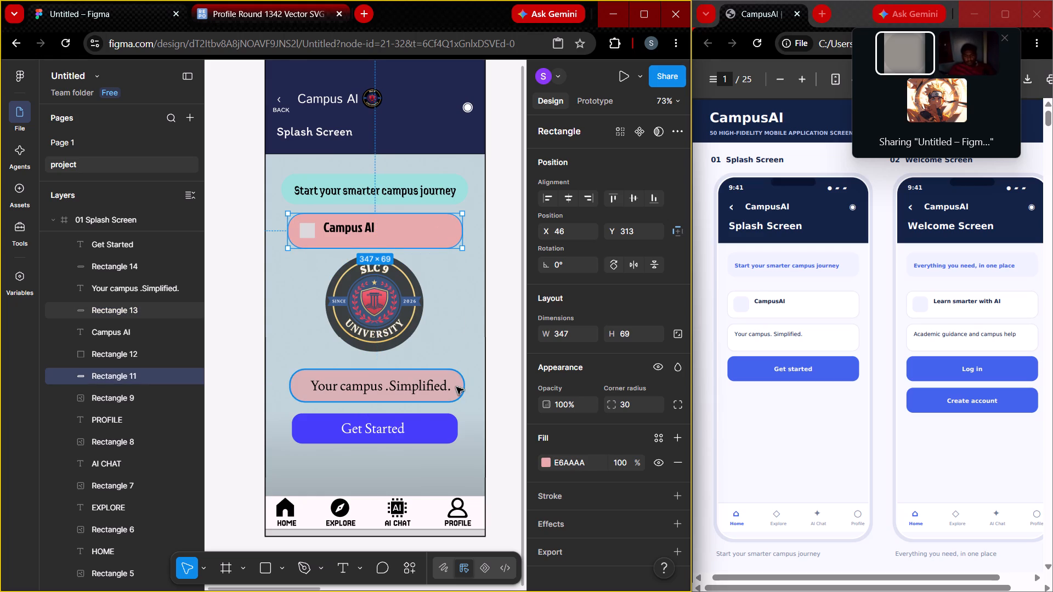
pyautogui.click(456, 387)
pyautogui.click(628, 331)
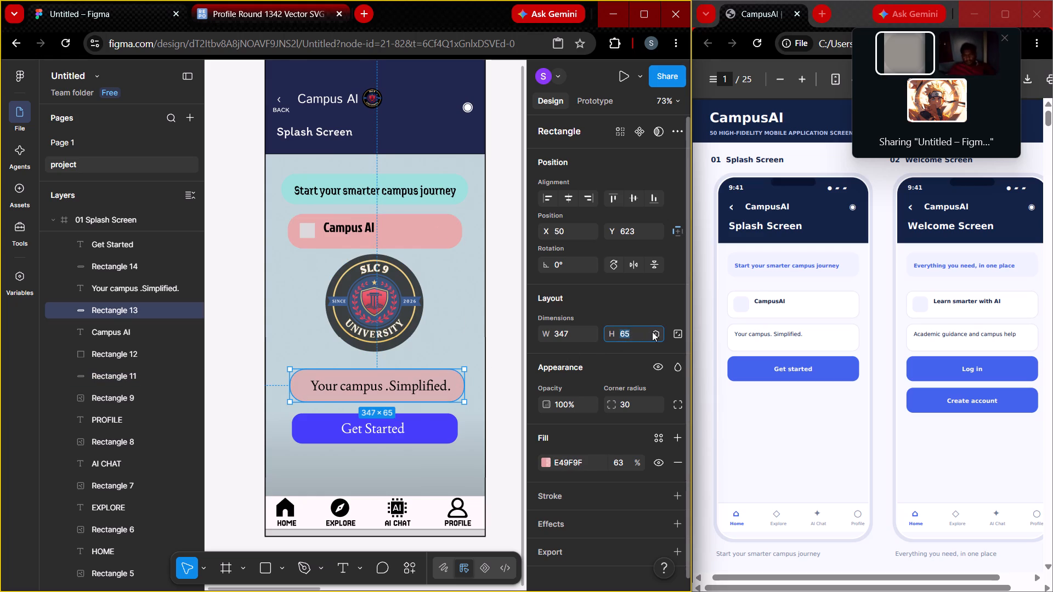
pyautogui.write('69')
pyautogui.press('Return')
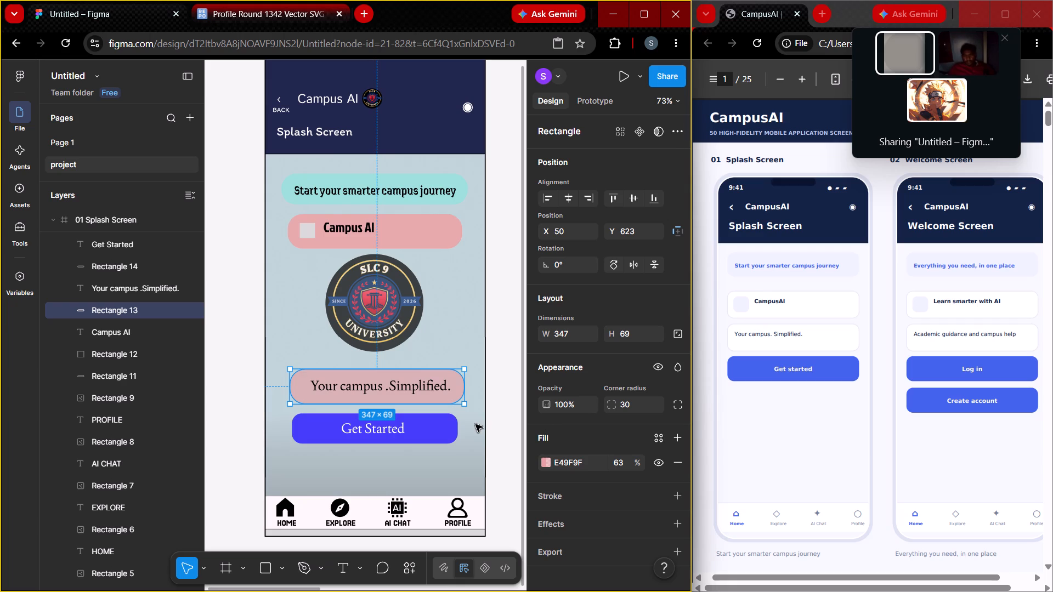
pyautogui.click(500, 343)
# Set the blue Get Started button rectangle's height to 69.
pyautogui.click(415, 433)
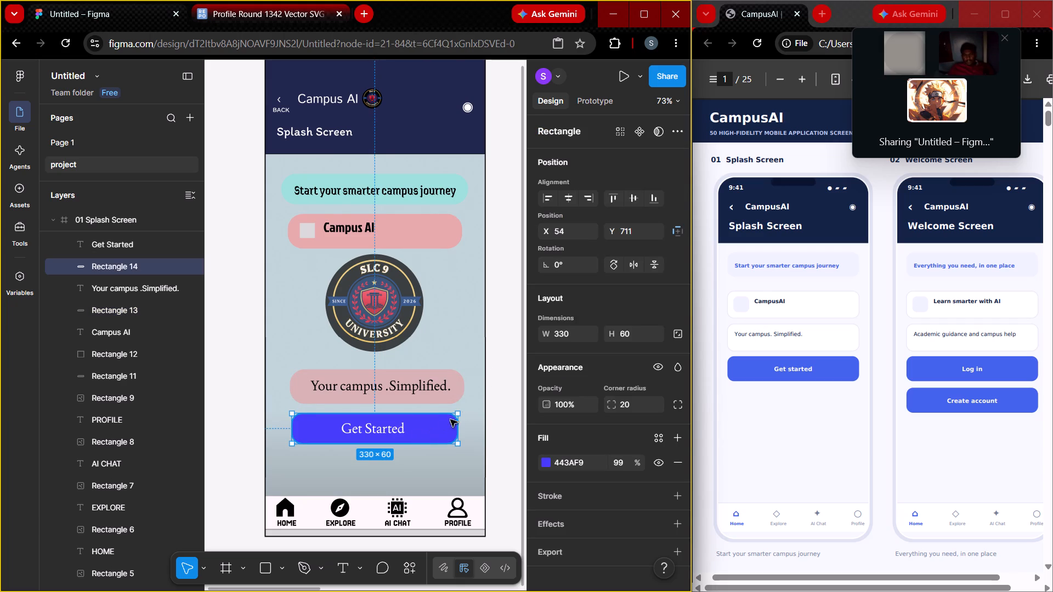
pyautogui.click(629, 331)
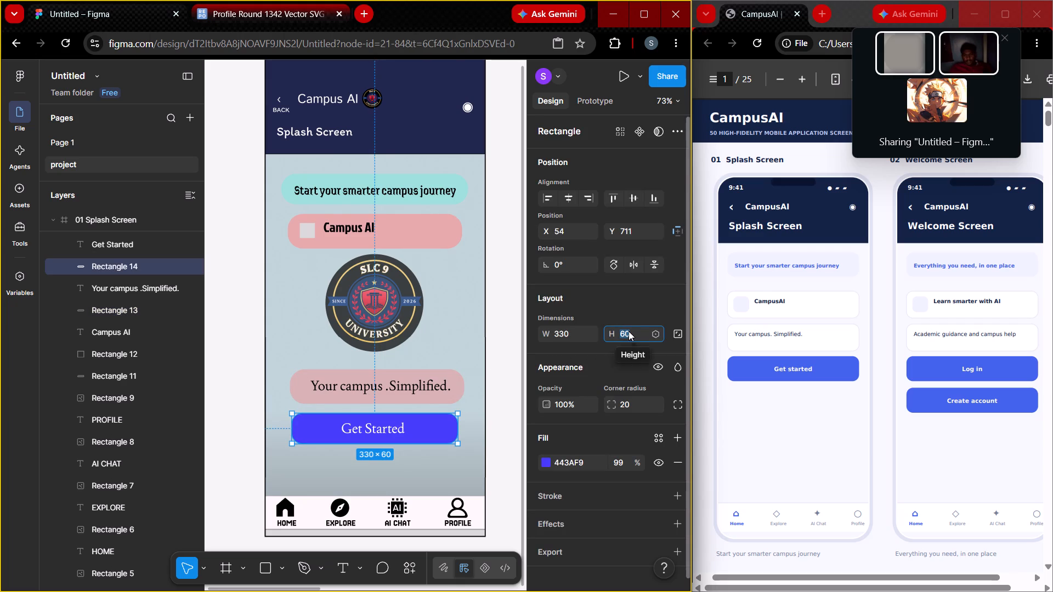
pyautogui.write('69')
pyautogui.press('Return')
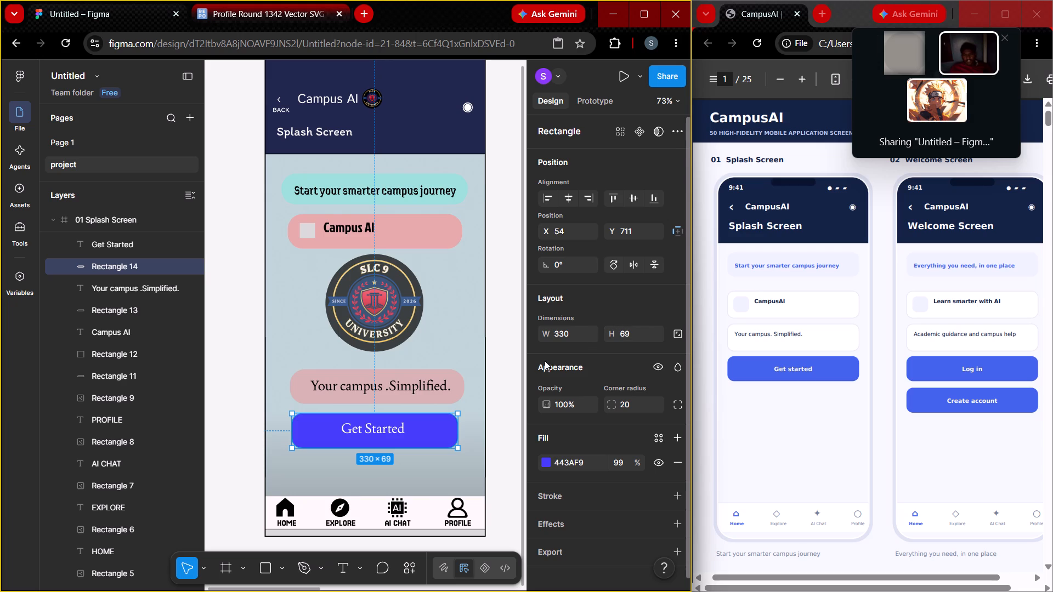
# Set the blue Get Started button rectangle's width to 347, matching the two pink boxes.
pyautogui.click(458, 393)
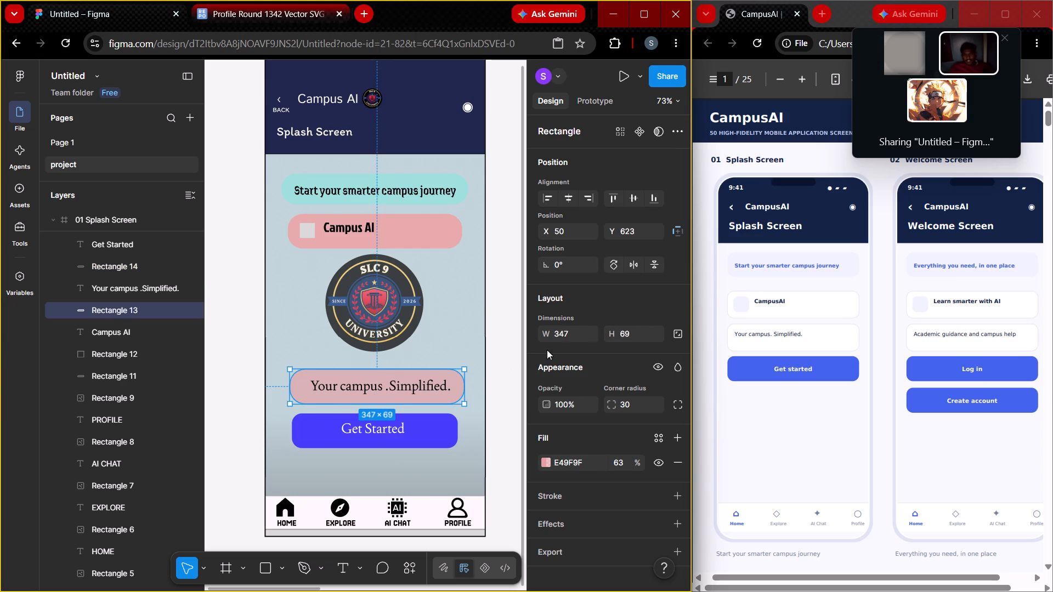
pyautogui.click(445, 230)
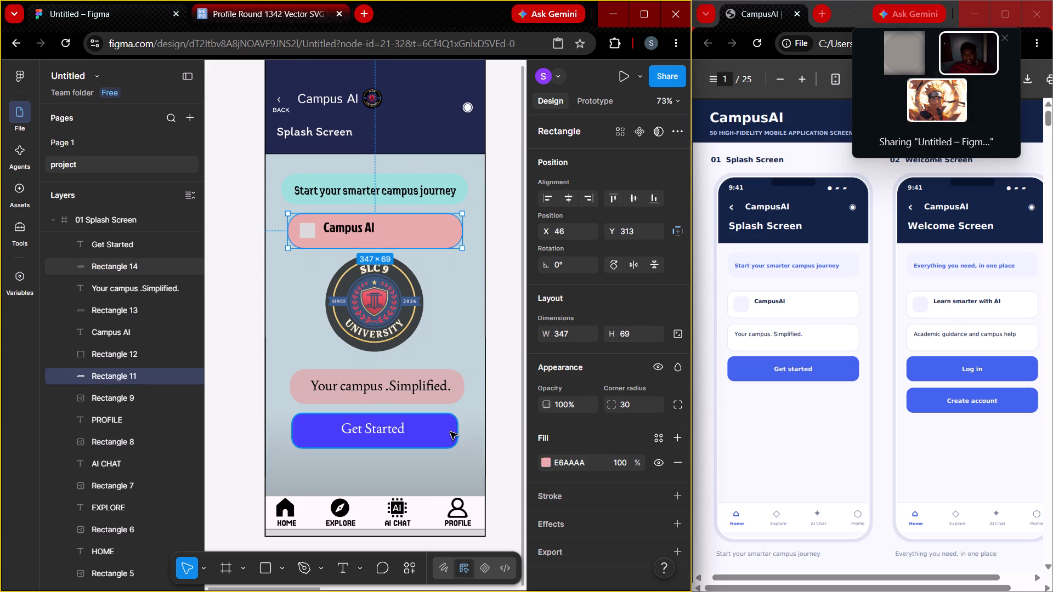
pyautogui.click(450, 432)
pyautogui.click(571, 332)
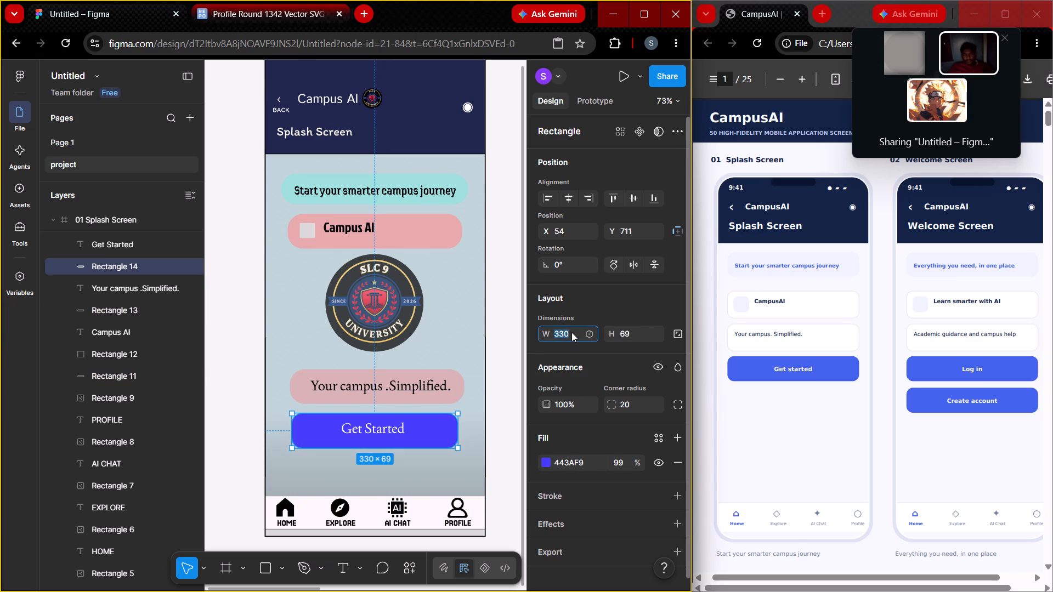
pyautogui.write('347')
pyautogui.press('Return')
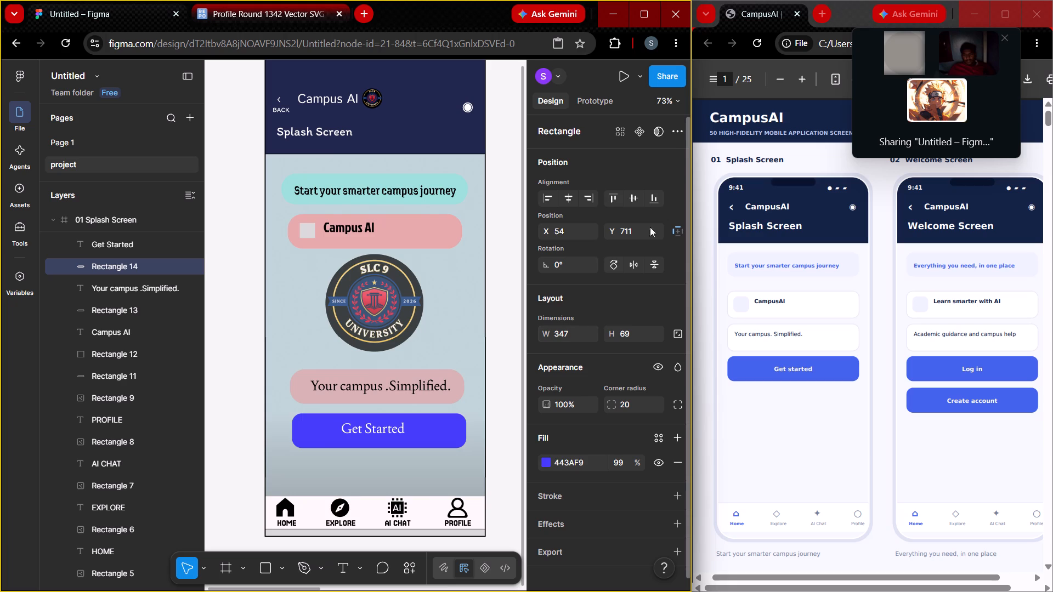
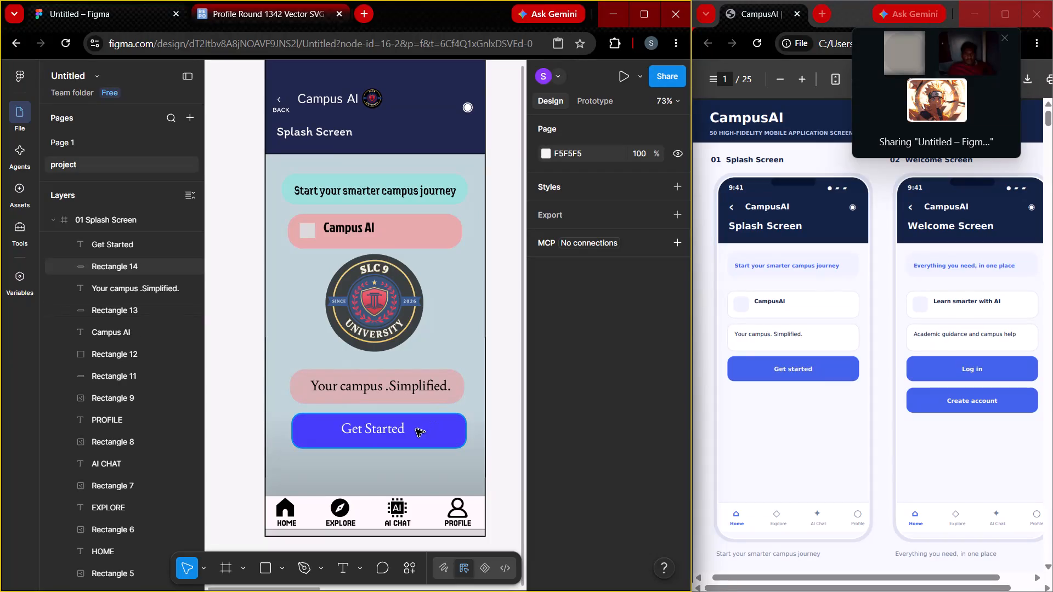
# Select the "Get Started" text on the Splash Screen's blue button.
pyautogui.click(396, 431)
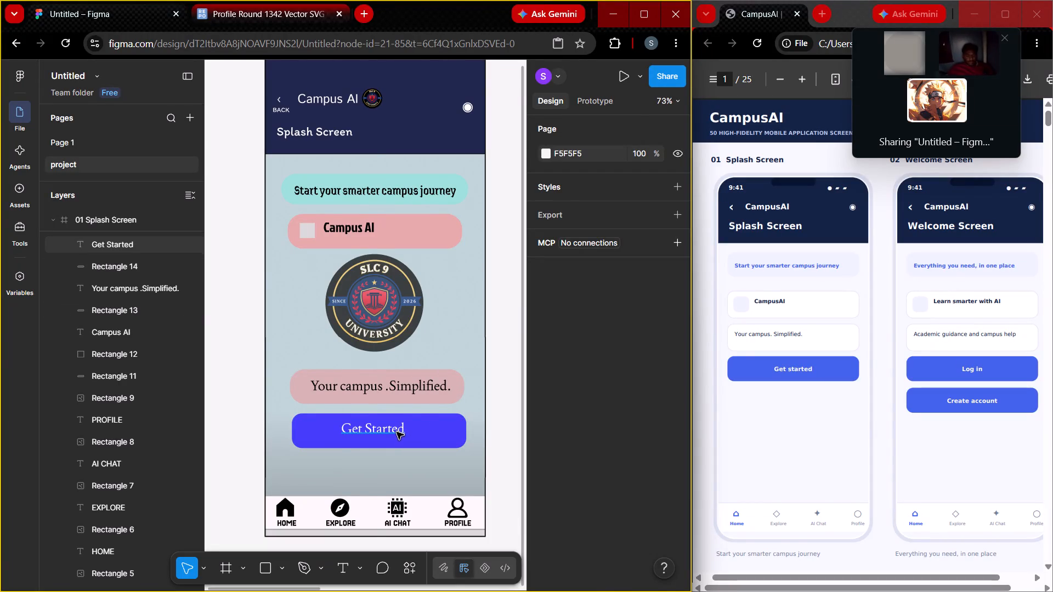
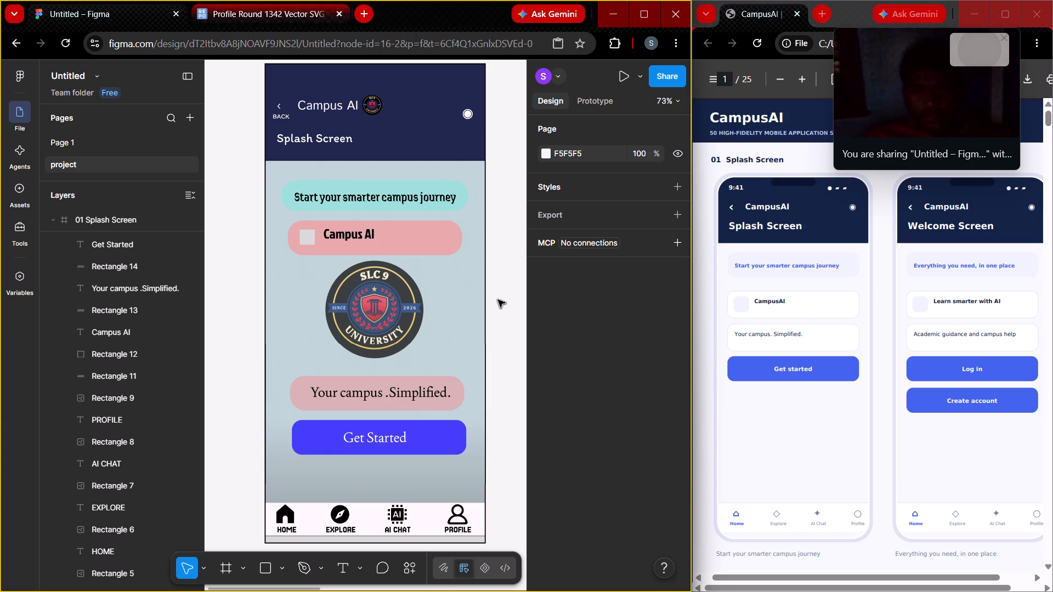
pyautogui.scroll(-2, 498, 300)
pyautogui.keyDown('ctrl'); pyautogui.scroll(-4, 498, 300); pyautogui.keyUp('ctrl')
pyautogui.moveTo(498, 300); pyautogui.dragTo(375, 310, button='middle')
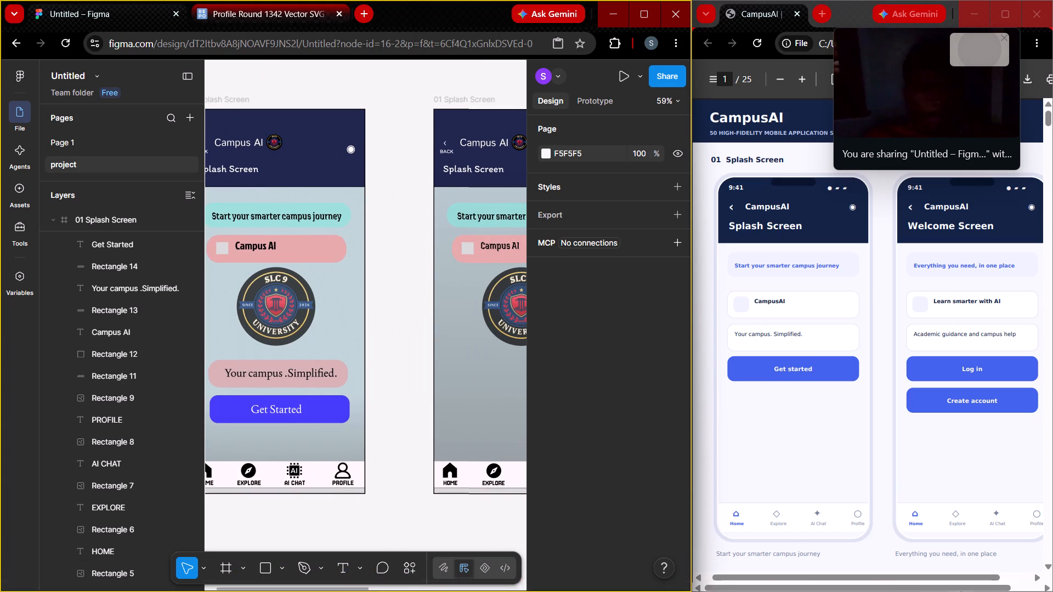